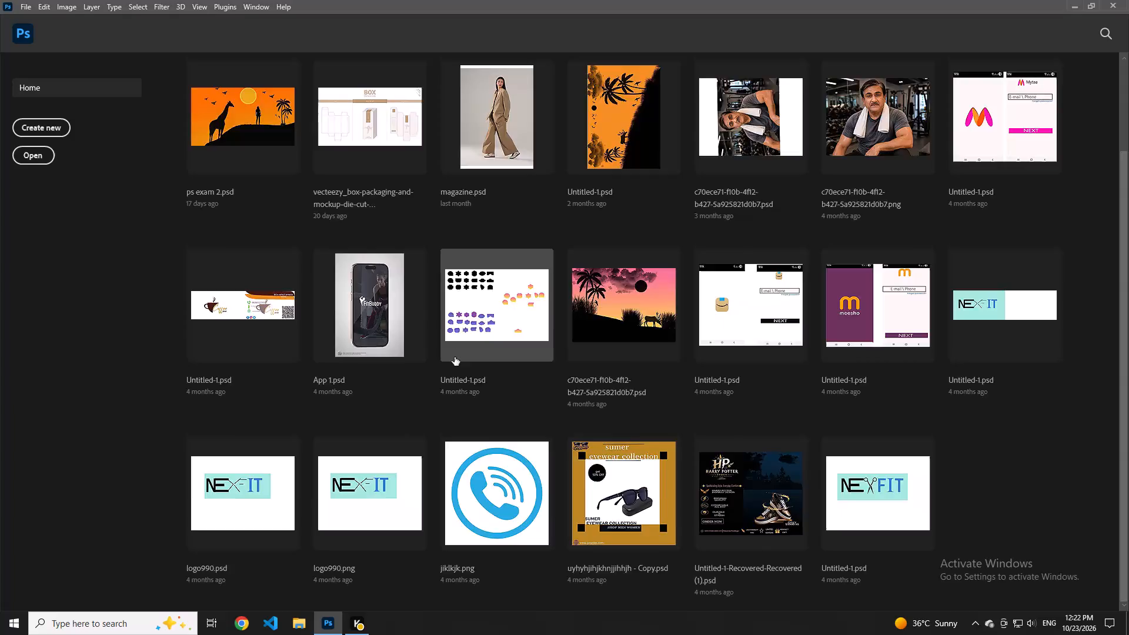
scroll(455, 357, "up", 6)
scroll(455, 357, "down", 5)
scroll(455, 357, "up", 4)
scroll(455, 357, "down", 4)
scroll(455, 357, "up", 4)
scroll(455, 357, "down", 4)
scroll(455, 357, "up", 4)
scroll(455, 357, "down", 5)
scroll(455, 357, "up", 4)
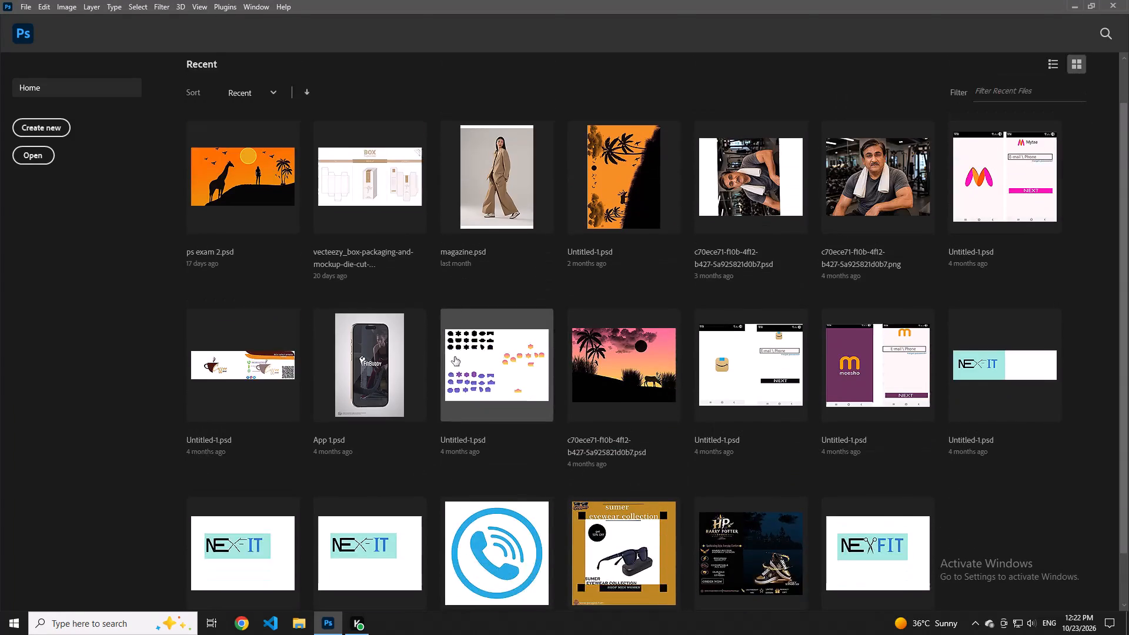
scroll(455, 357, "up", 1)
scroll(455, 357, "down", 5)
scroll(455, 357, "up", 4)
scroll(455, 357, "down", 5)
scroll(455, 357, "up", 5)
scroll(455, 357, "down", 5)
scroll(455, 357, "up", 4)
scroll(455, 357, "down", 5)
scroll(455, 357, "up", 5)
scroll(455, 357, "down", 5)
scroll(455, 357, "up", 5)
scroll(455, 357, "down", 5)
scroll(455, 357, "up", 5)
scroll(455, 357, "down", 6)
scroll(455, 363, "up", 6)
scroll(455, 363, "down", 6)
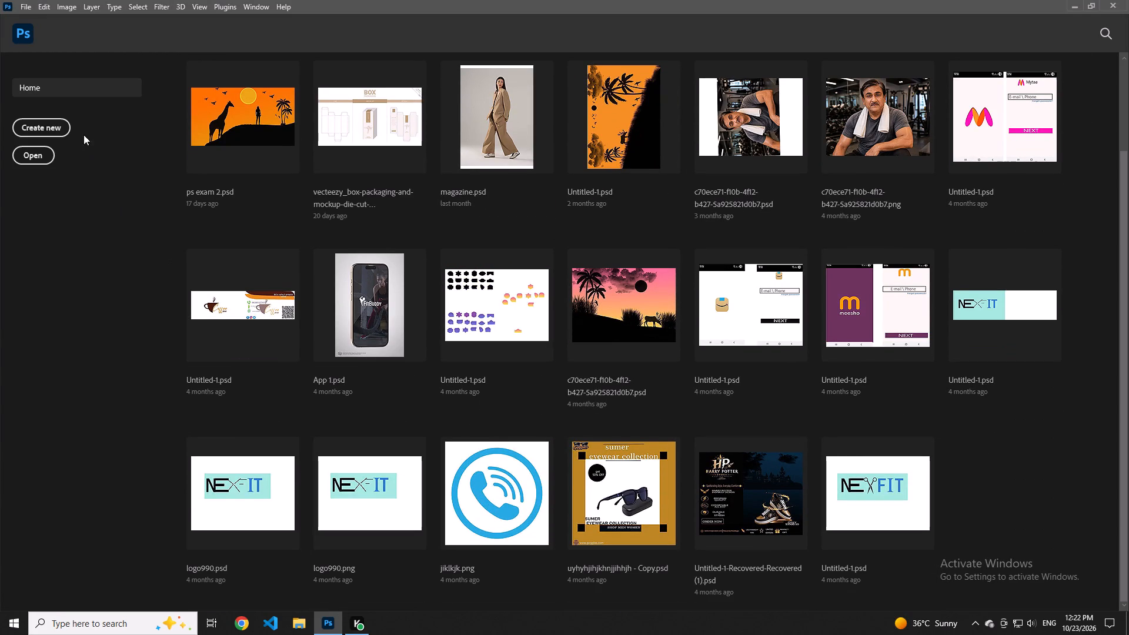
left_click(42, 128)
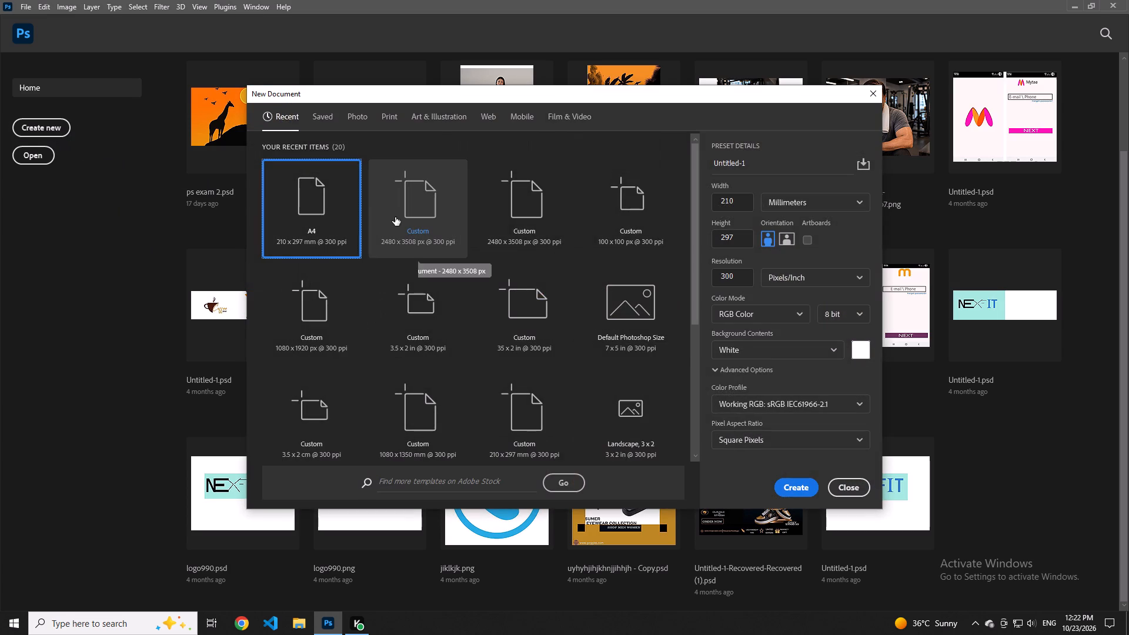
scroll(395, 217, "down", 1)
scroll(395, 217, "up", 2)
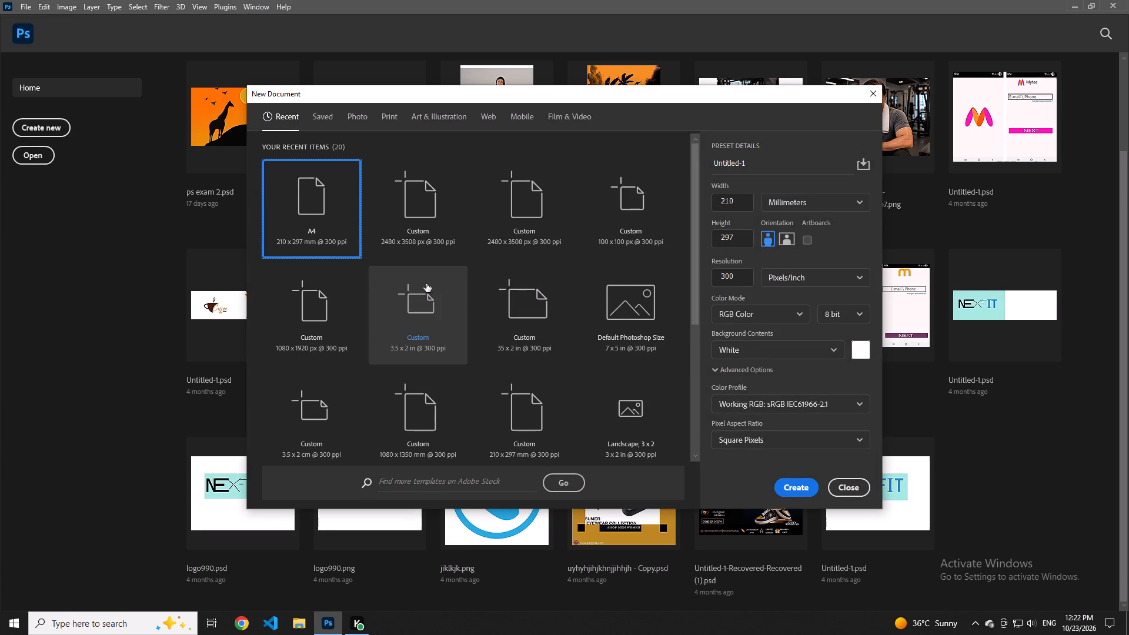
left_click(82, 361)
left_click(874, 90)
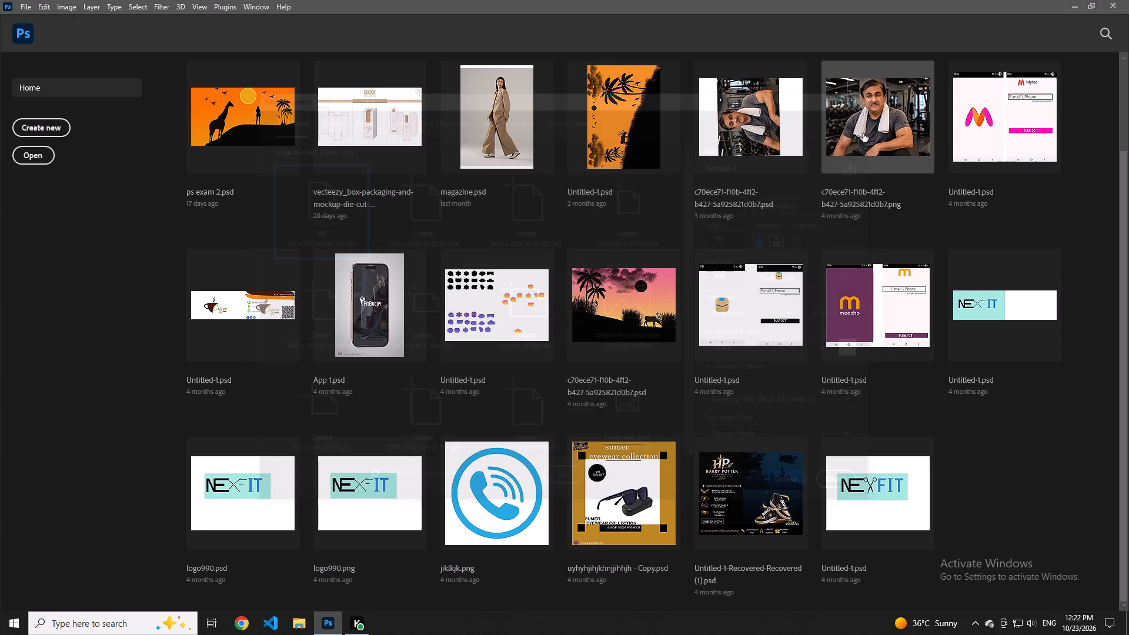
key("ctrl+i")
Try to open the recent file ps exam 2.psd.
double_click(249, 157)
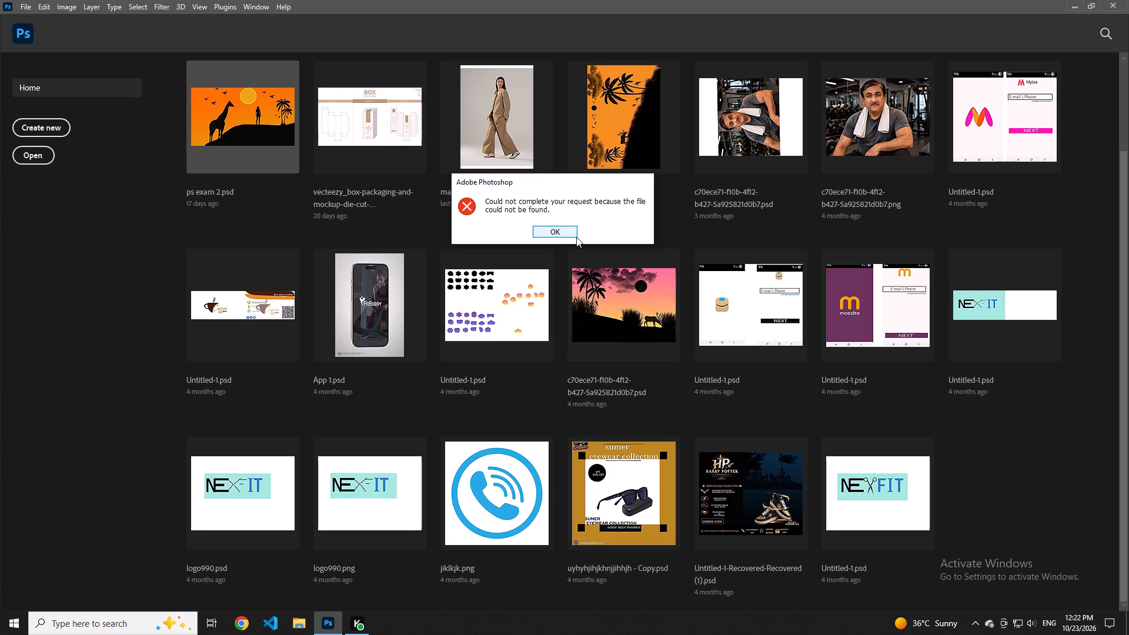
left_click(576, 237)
Open the recent file magazine.psd.
double_click(467, 132)
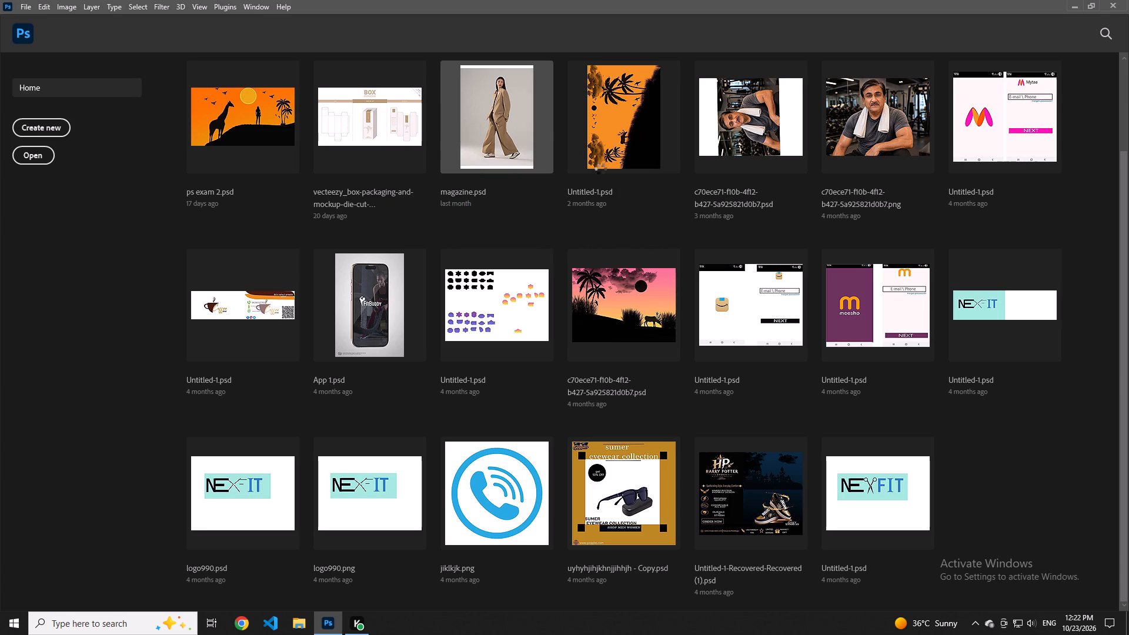
scroll(520, 413, "down", 2)
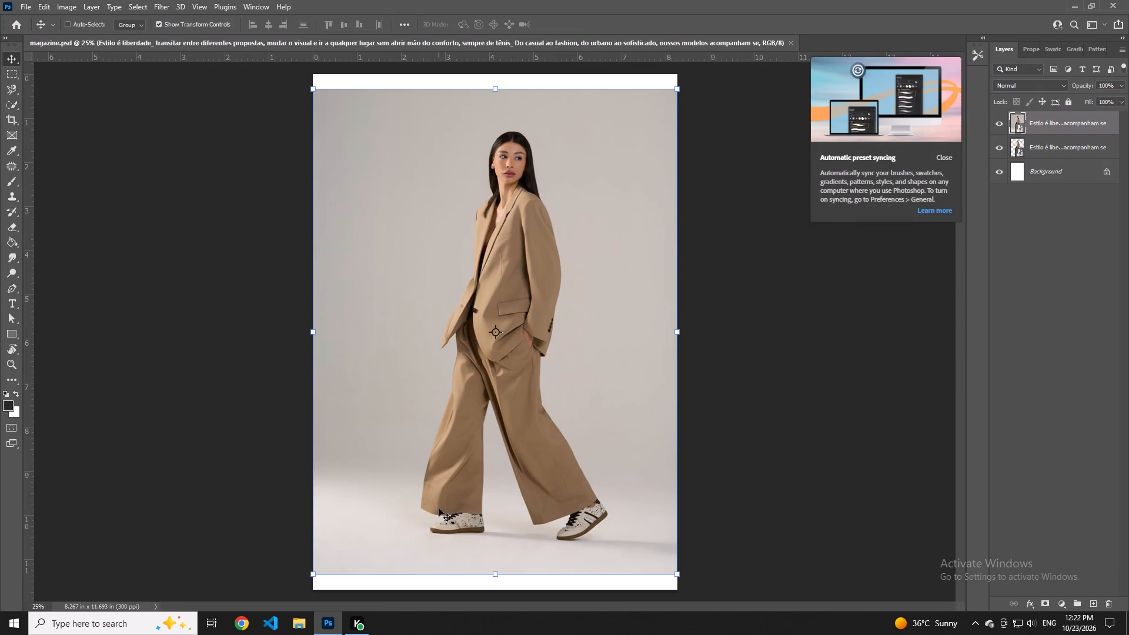
Enlarge the top photo layer proportionally to about 86% so it covers the white margins above and below it.
left_click_drag(496, 577, 495, 583)
left_click_drag(495, 583, 497, 591)
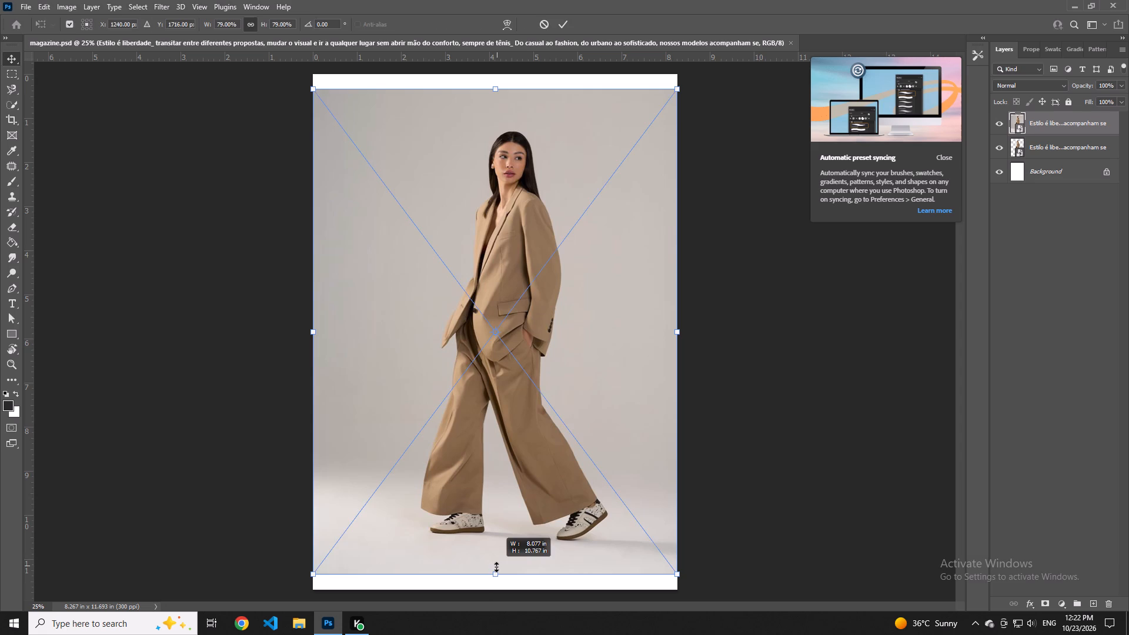
left_click_drag(495, 562, 495, 579)
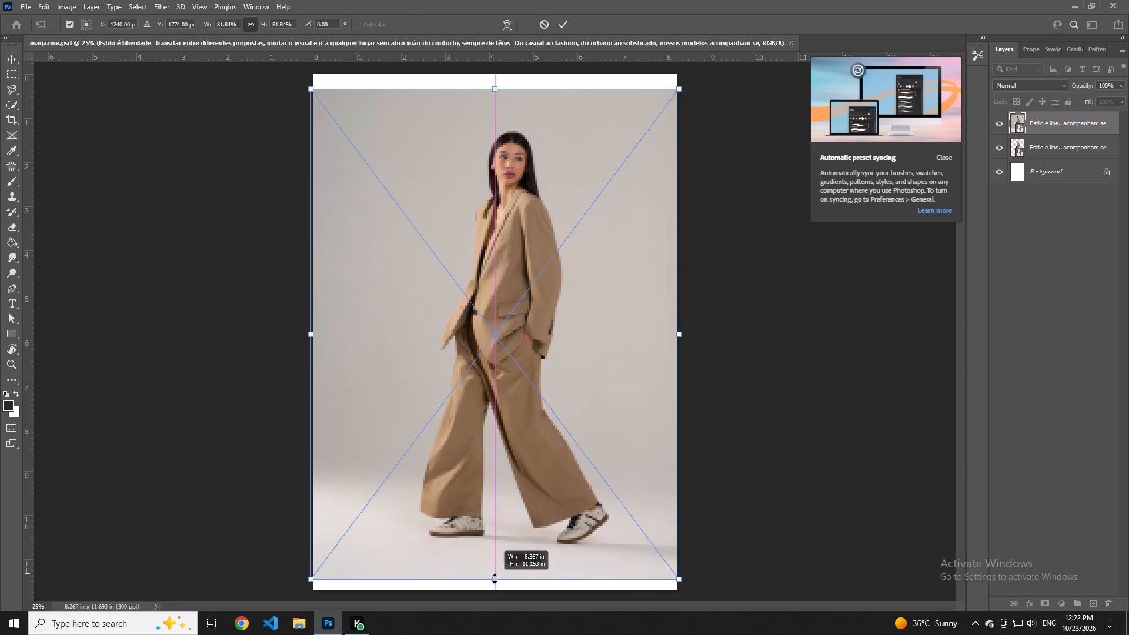
left_click_drag(495, 579, 495, 586)
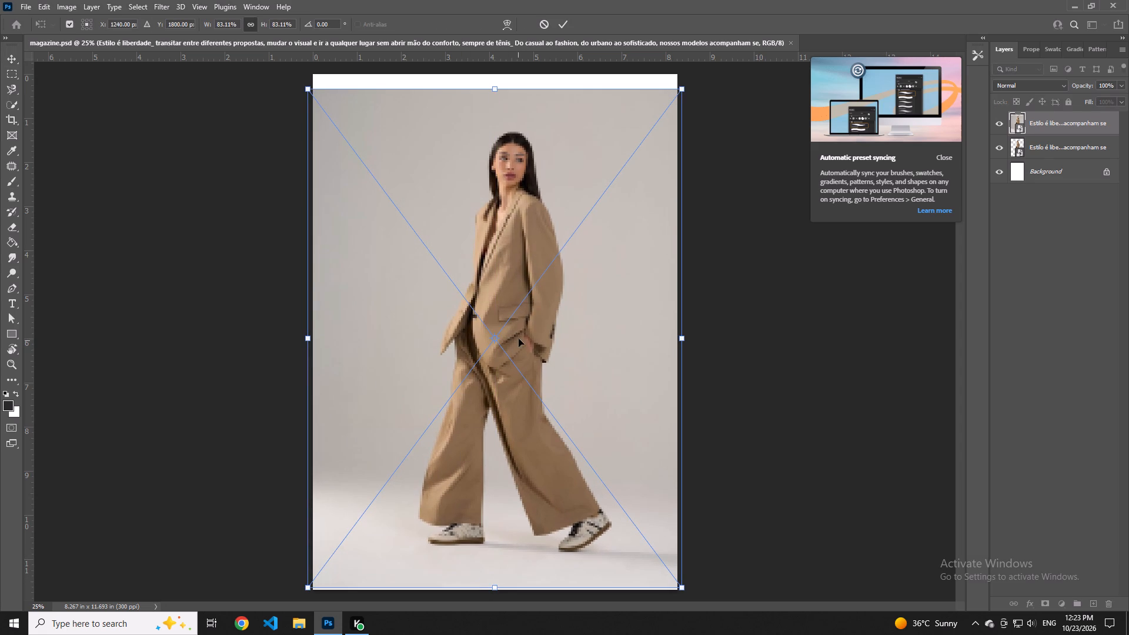
left_click_drag(493, 336, 492, 315)
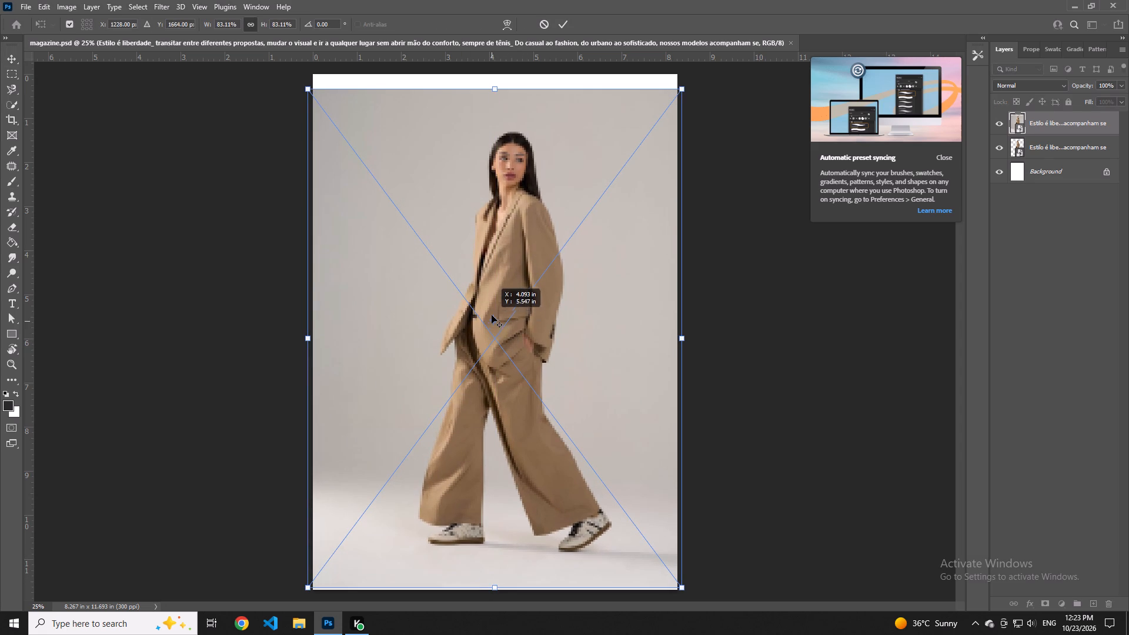
left_click_drag(492, 315, 492, 313)
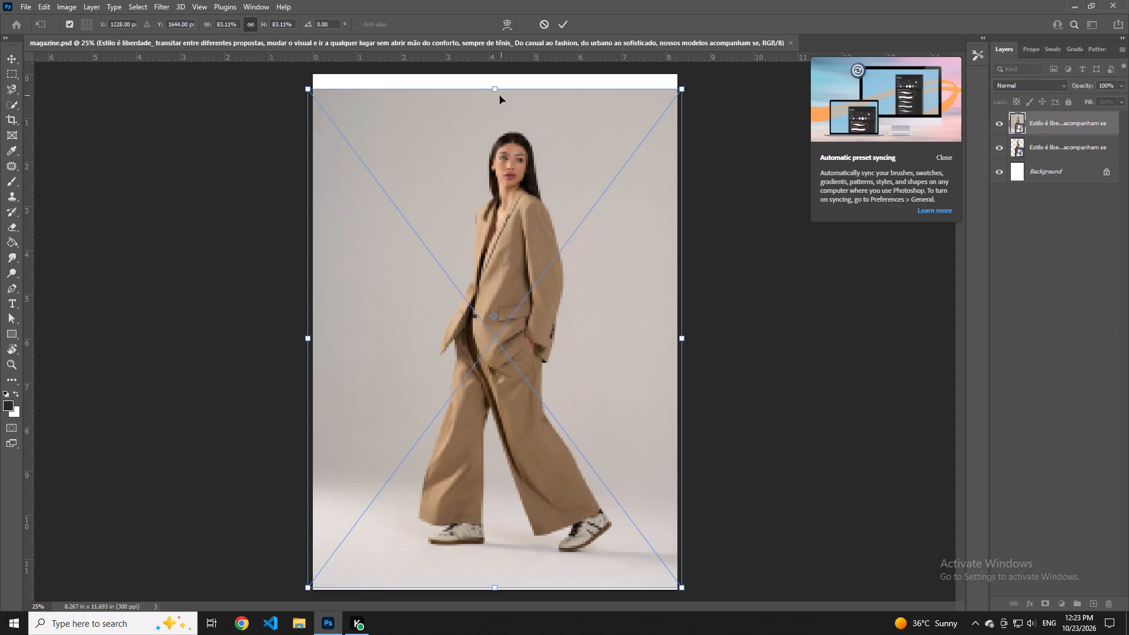
left_click_drag(497, 85, 500, 73)
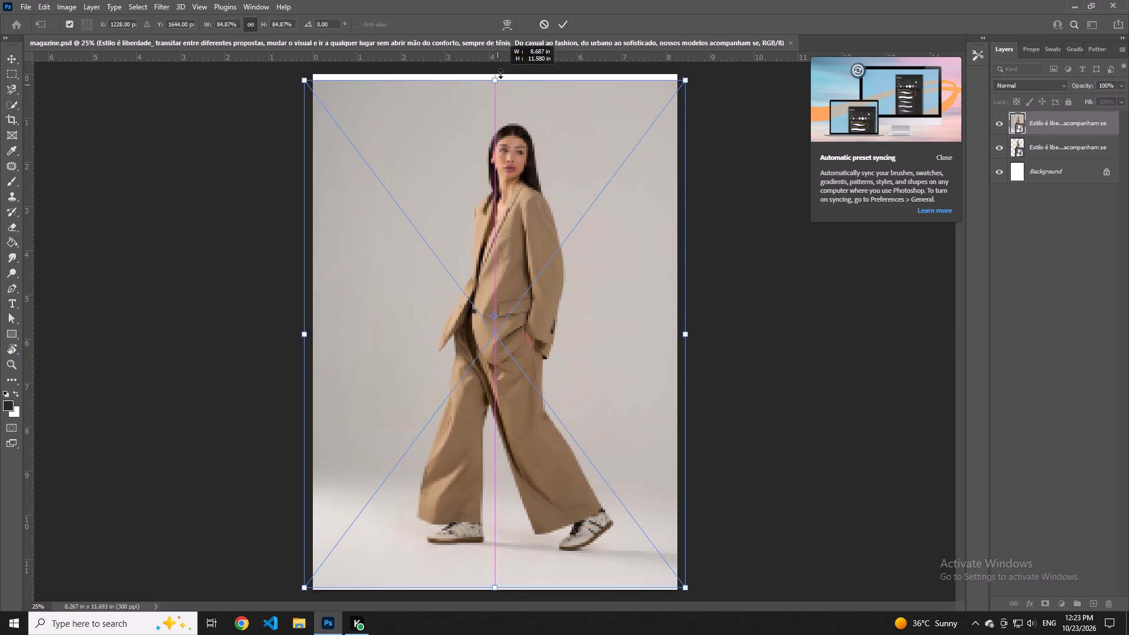
left_click_drag(500, 73, 505, 65)
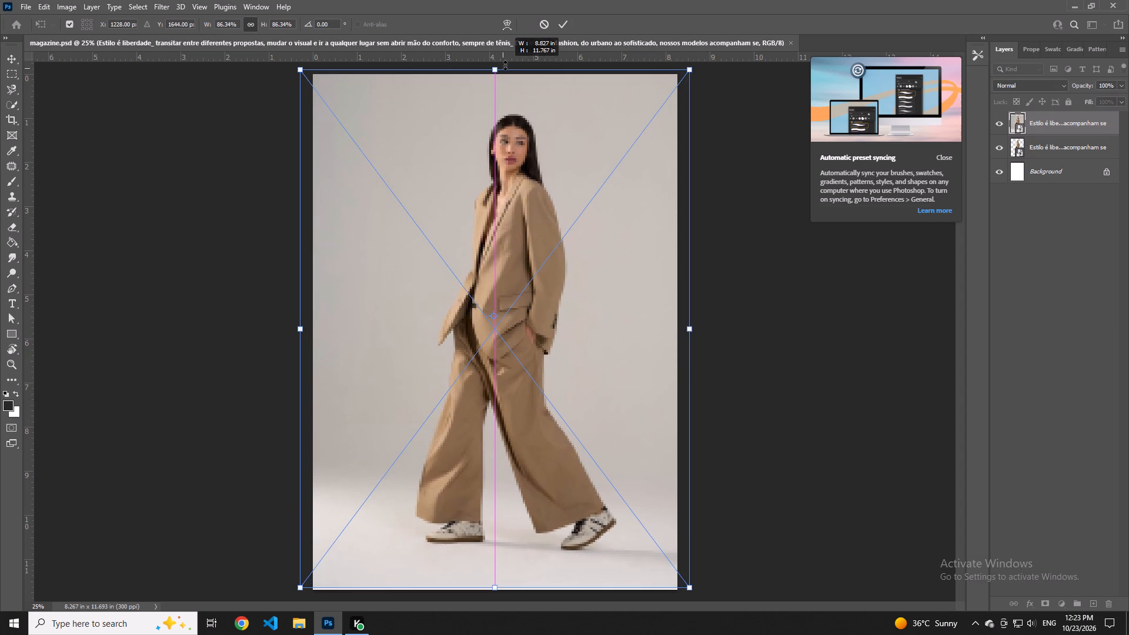
left_click_drag(505, 65, 505, 67)
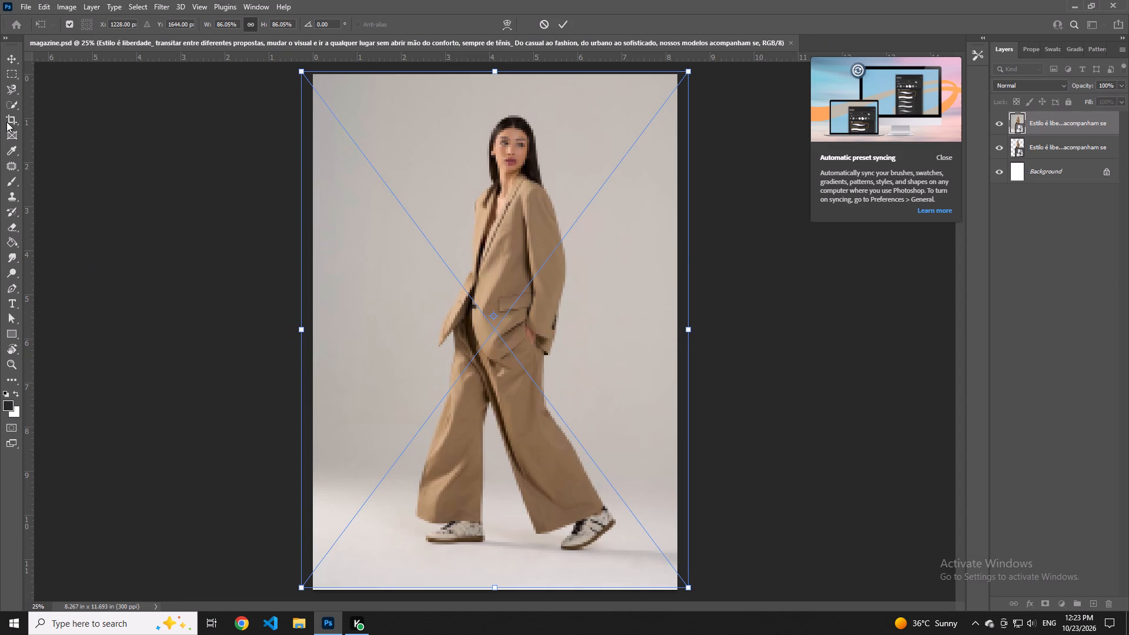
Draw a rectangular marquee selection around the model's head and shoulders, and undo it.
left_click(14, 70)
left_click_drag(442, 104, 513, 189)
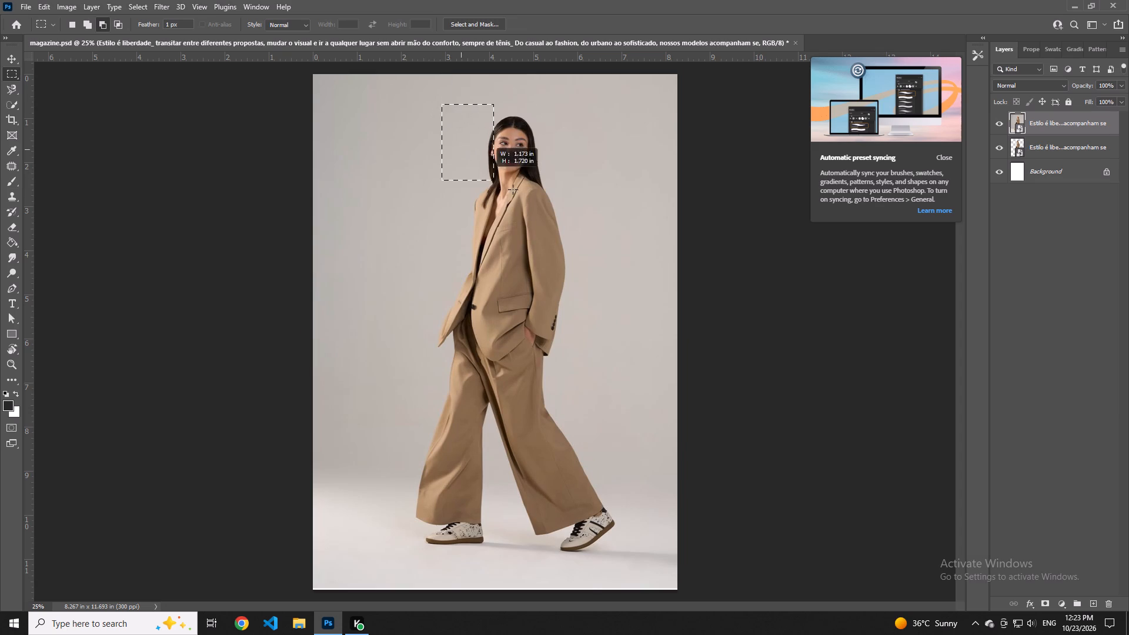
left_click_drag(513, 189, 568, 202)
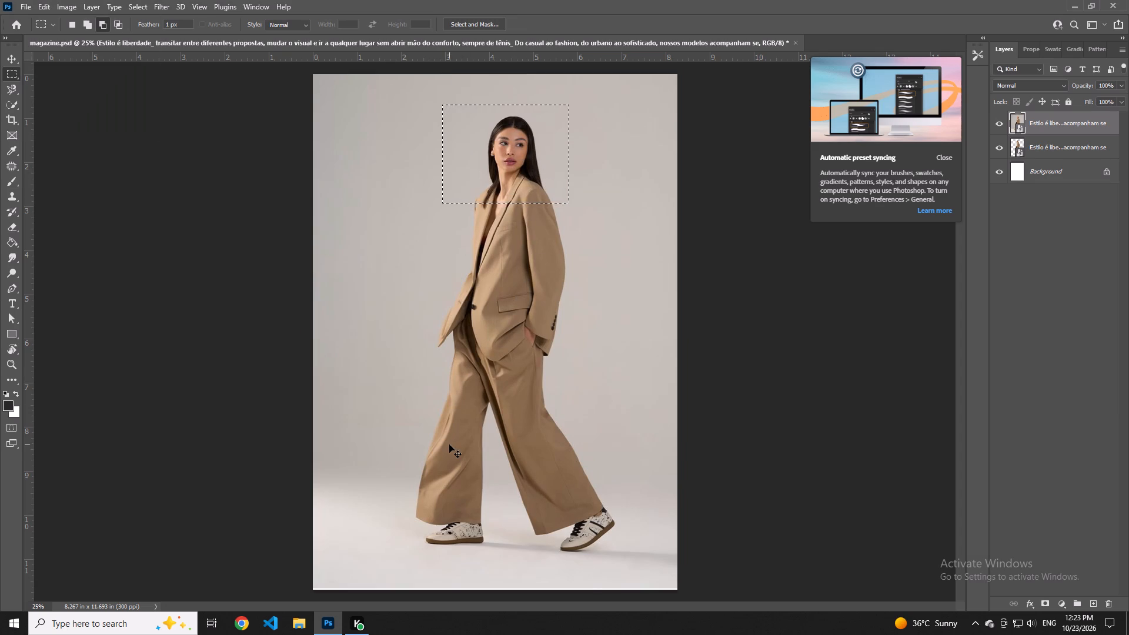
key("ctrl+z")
Dismiss the Automatic preset syncing notice.
left_click(938, 157)
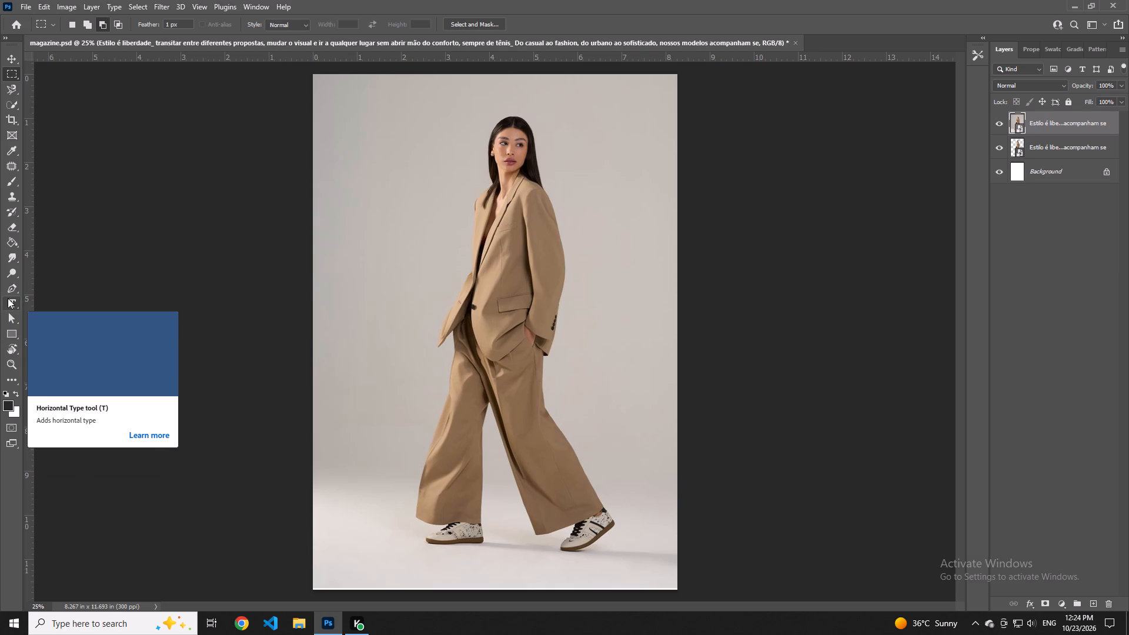
Add a horizontal text layer reading "modern" on the empty backdrop beside the model's chest.
key("t")
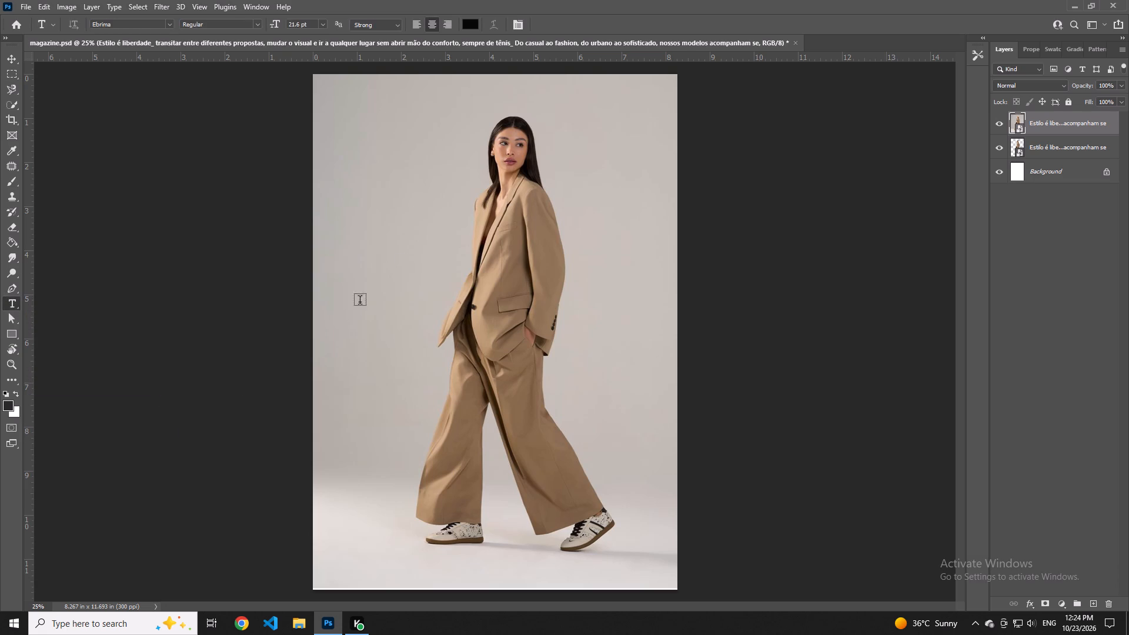
left_click(355, 242)
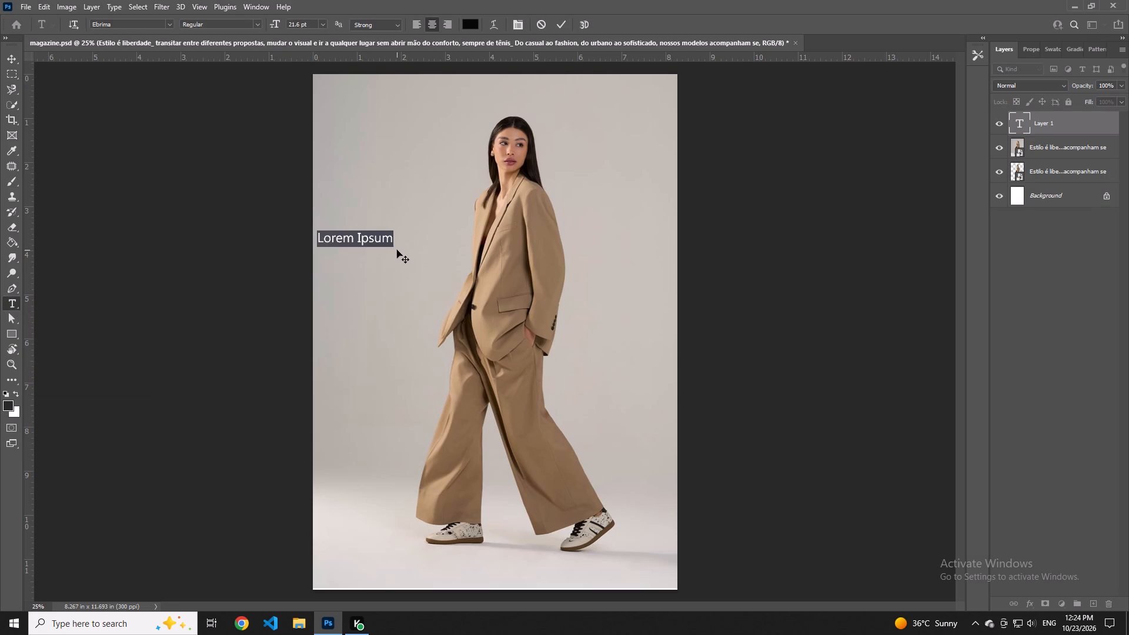
key("BackSpace")
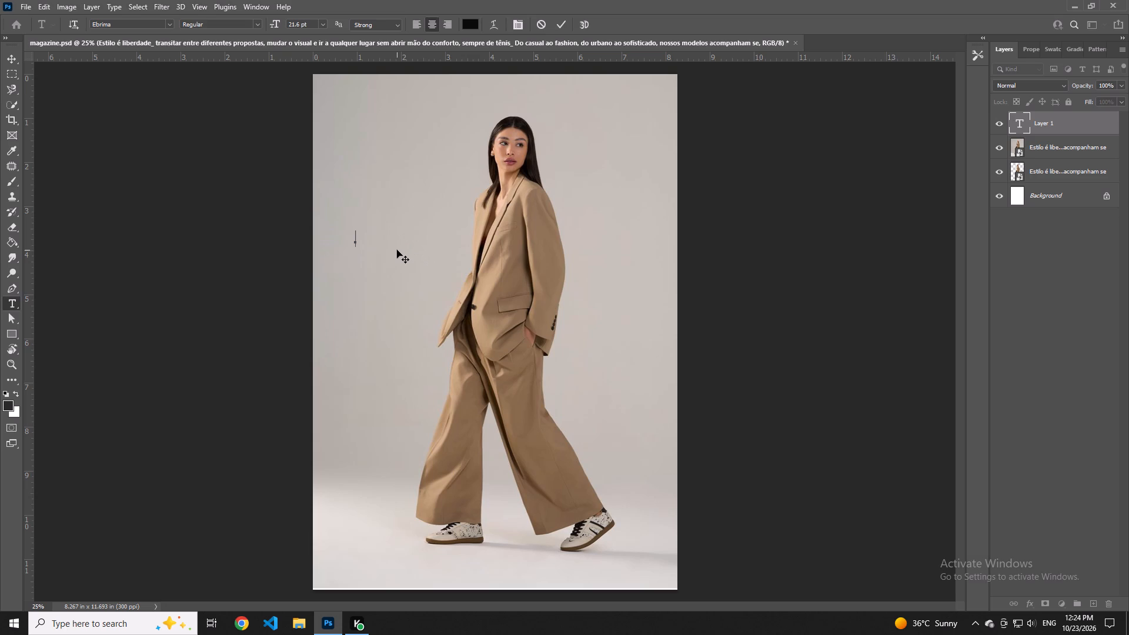
key("BackSpace")
type("mo")
type("dern")
Toggle the visibility of the two photo layers to check what each one contributes to the page.
left_click(1003, 171)
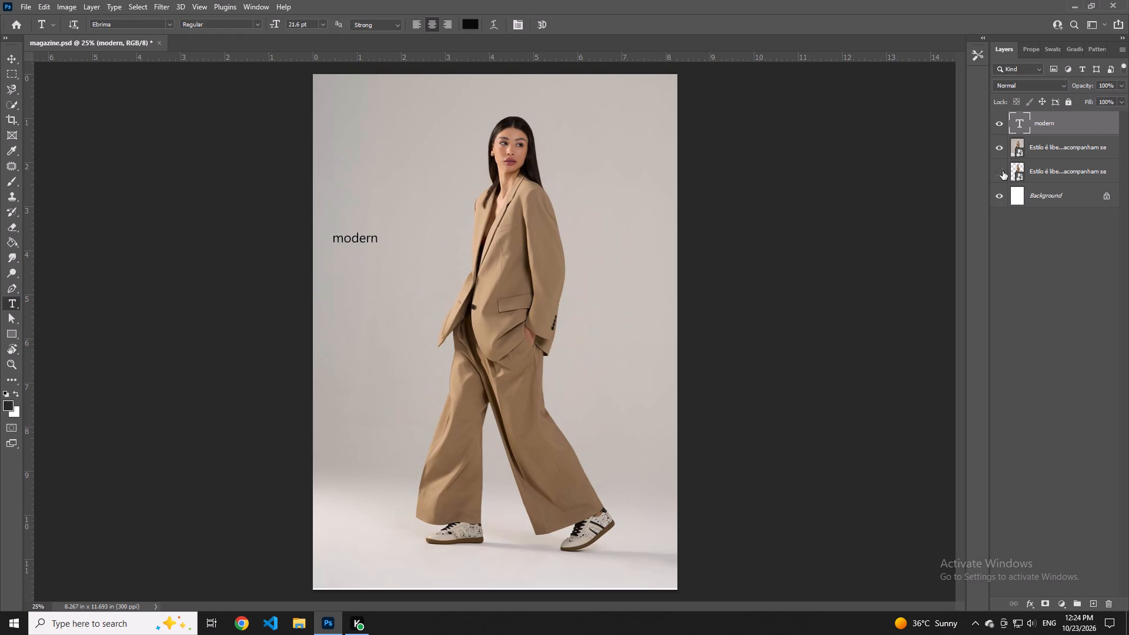
left_click(1003, 171)
double_click(1003, 171)
double_click(997, 146)
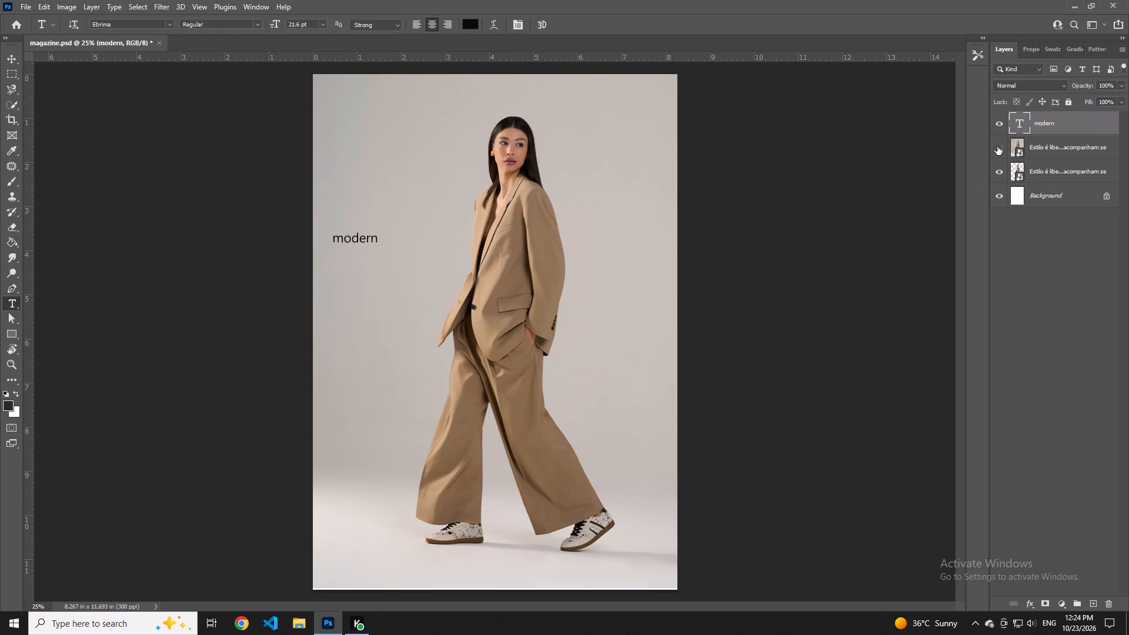
left_click(997, 146)
left_click(997, 146)
Move the "modern" text up onto the empty backdrop beside the model's head.
key("v")
left_click_drag(363, 236, 434, 129)
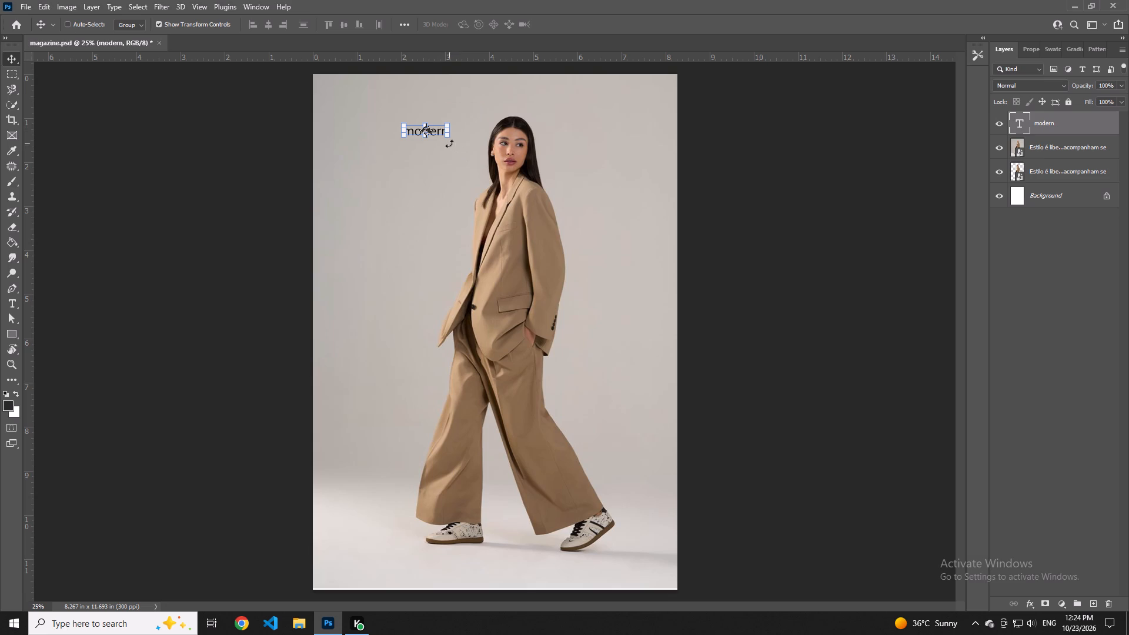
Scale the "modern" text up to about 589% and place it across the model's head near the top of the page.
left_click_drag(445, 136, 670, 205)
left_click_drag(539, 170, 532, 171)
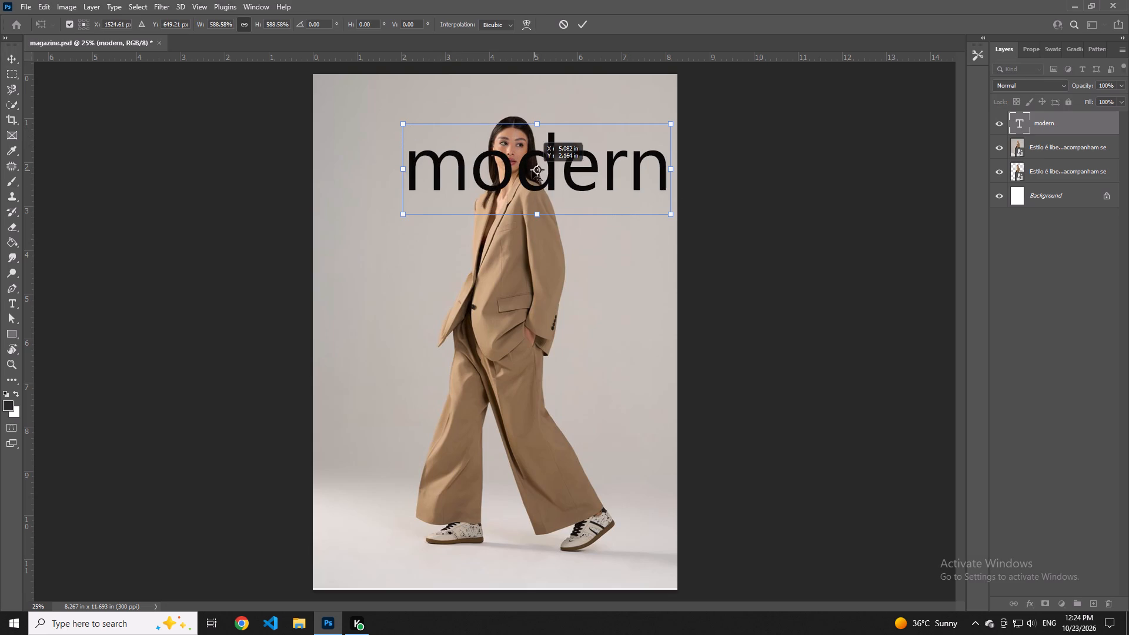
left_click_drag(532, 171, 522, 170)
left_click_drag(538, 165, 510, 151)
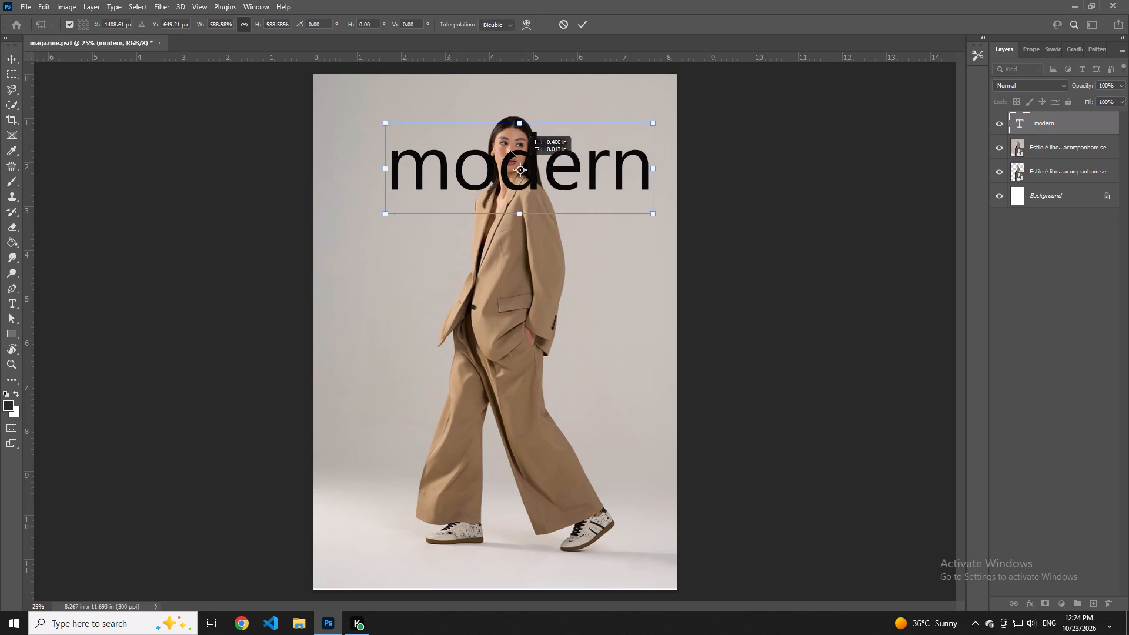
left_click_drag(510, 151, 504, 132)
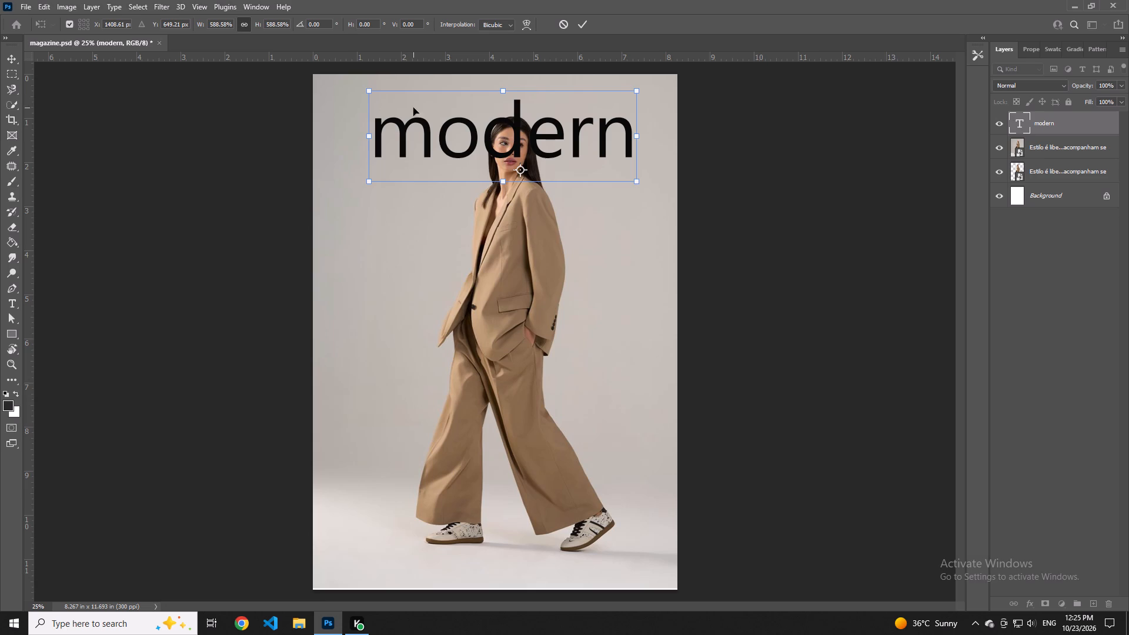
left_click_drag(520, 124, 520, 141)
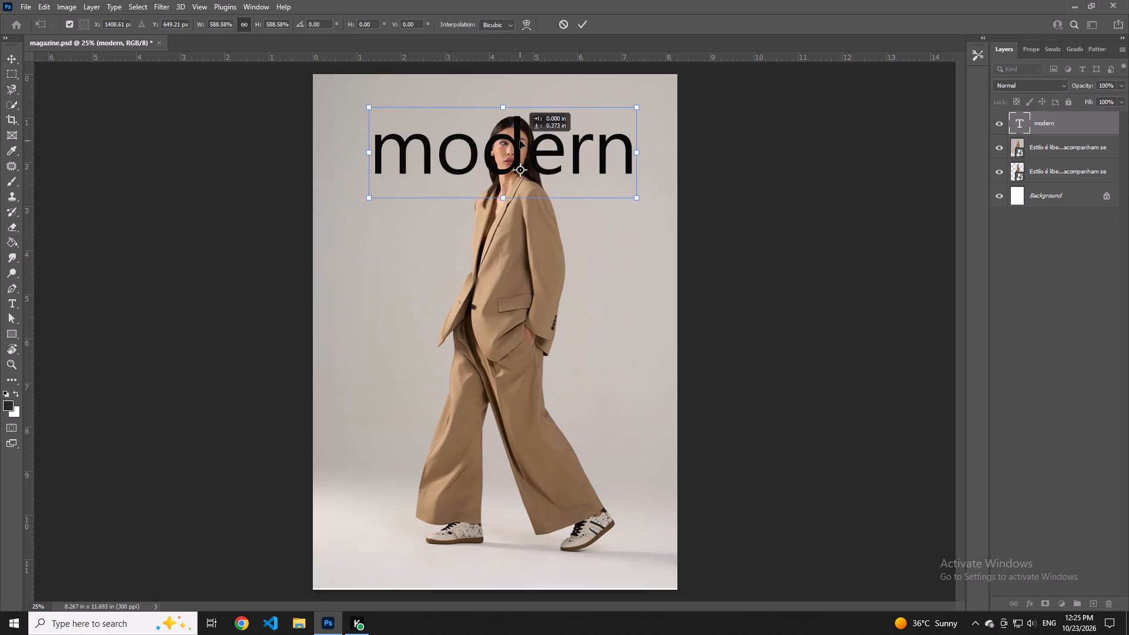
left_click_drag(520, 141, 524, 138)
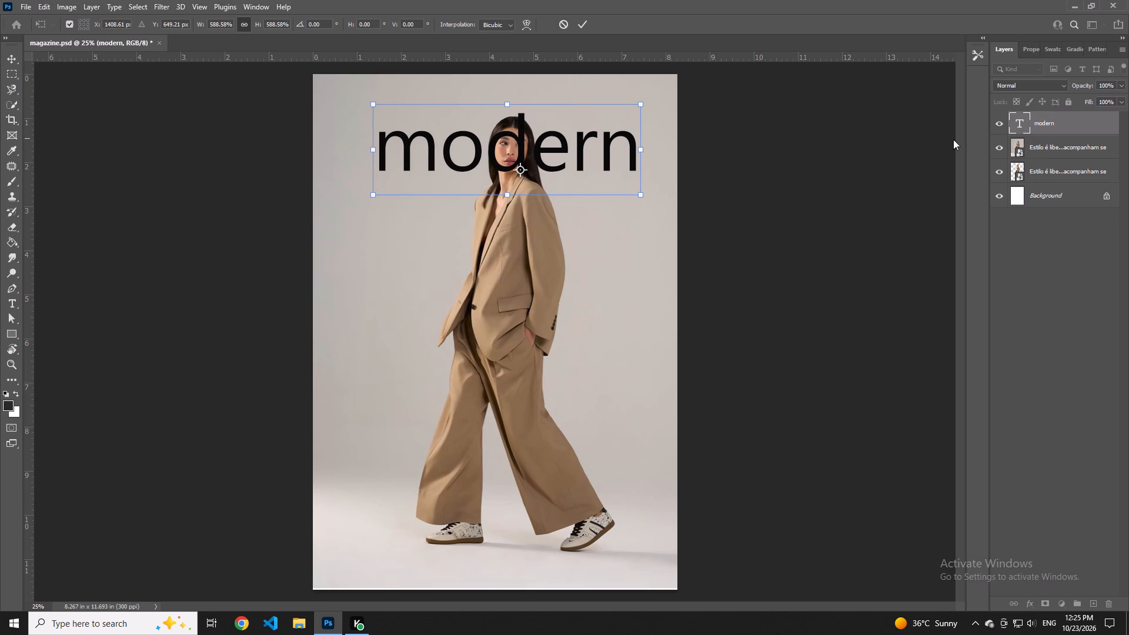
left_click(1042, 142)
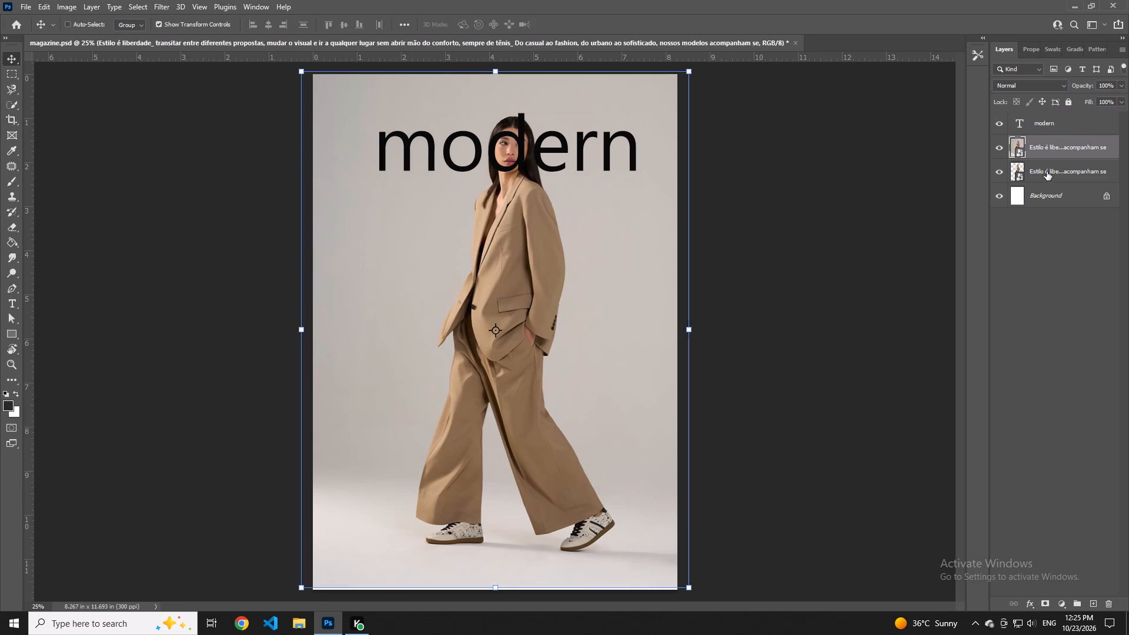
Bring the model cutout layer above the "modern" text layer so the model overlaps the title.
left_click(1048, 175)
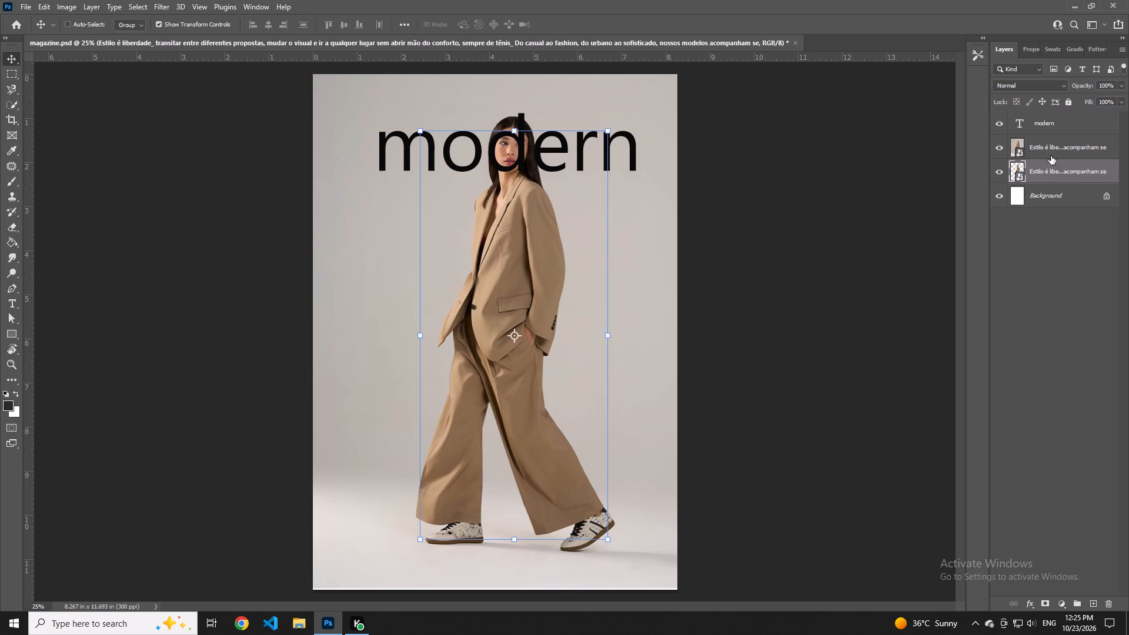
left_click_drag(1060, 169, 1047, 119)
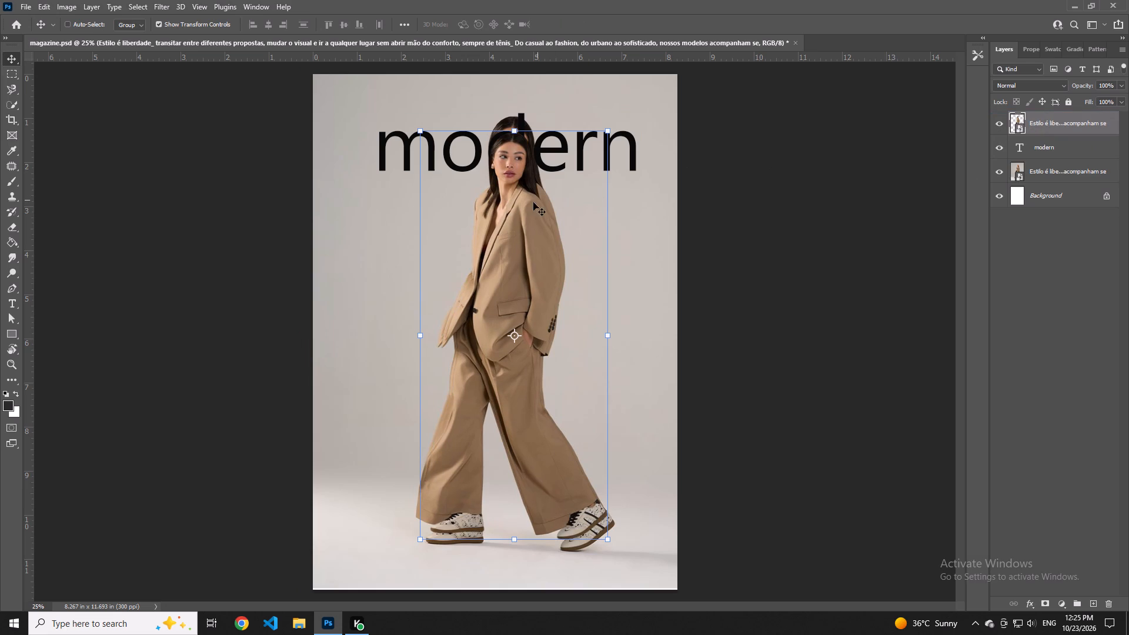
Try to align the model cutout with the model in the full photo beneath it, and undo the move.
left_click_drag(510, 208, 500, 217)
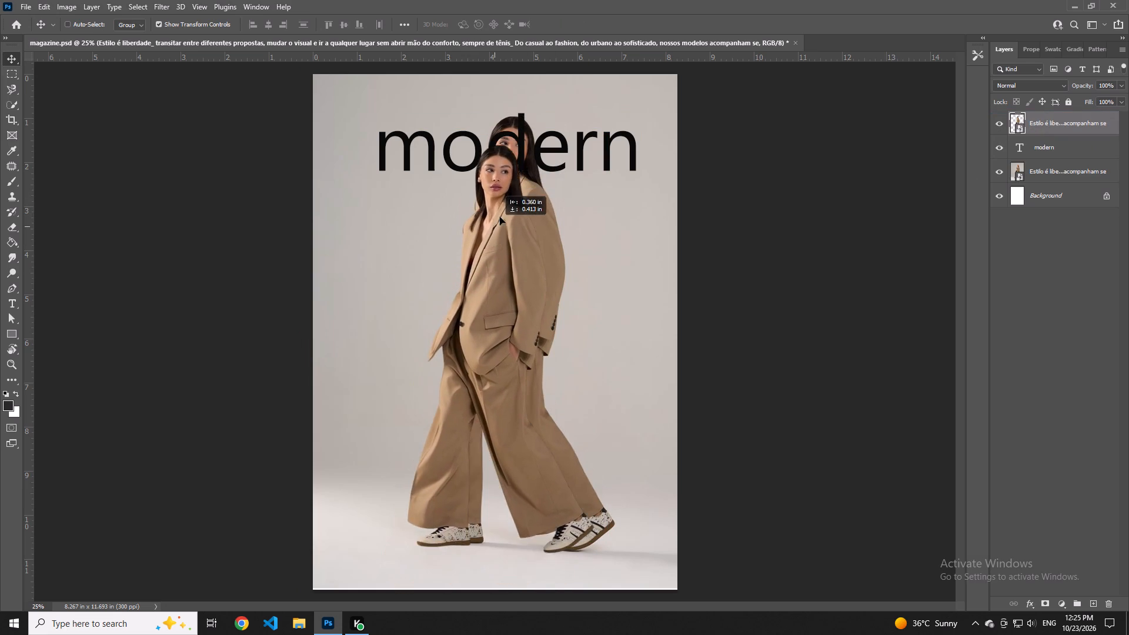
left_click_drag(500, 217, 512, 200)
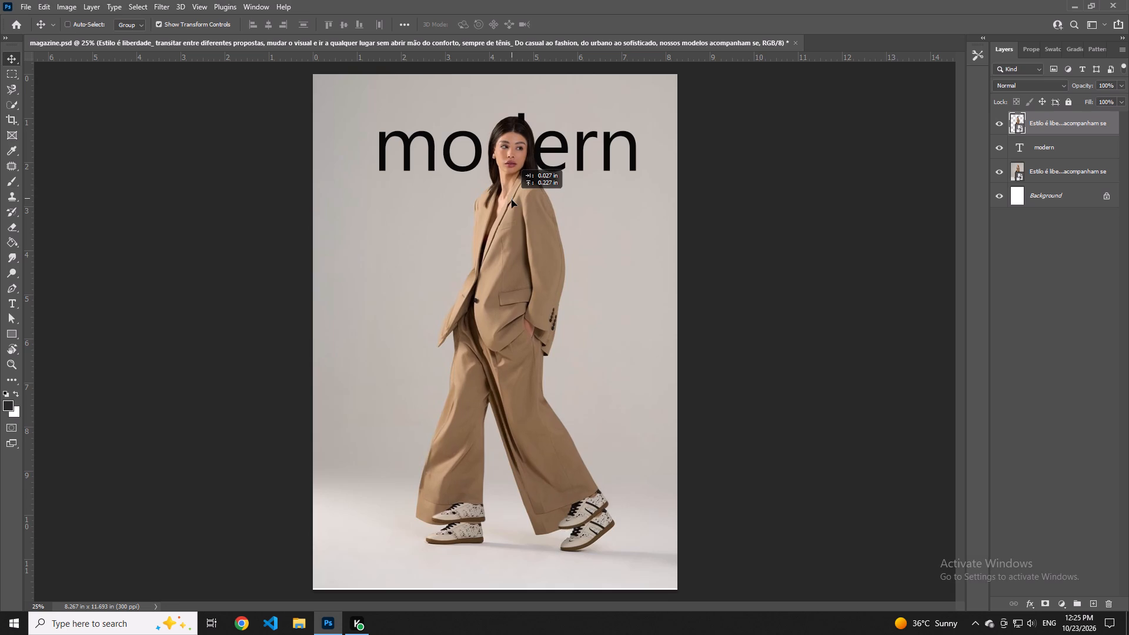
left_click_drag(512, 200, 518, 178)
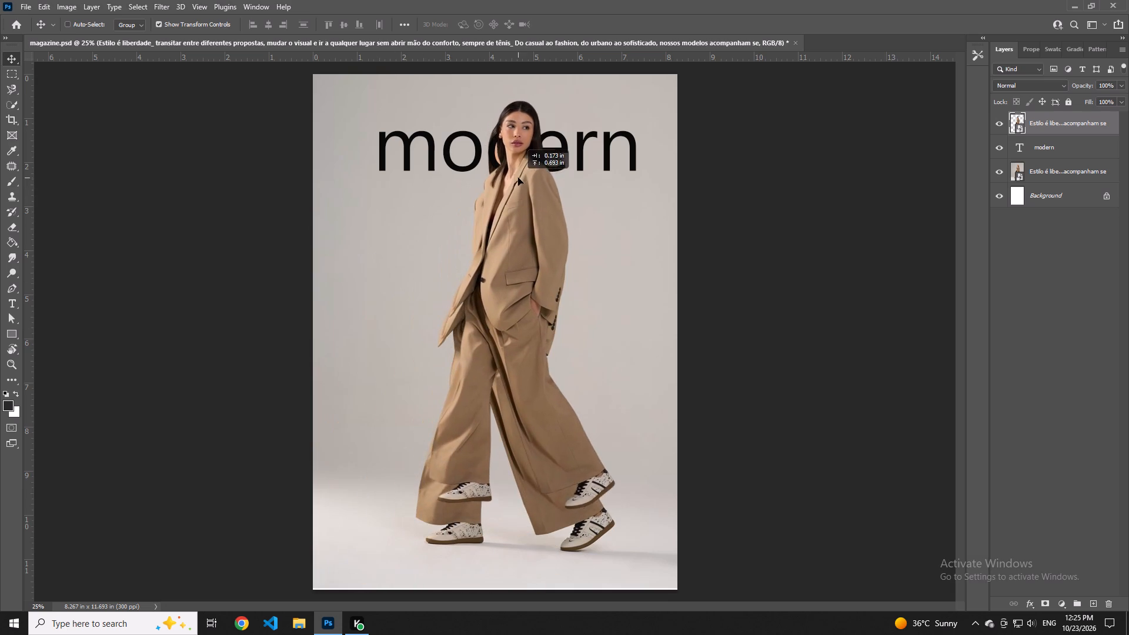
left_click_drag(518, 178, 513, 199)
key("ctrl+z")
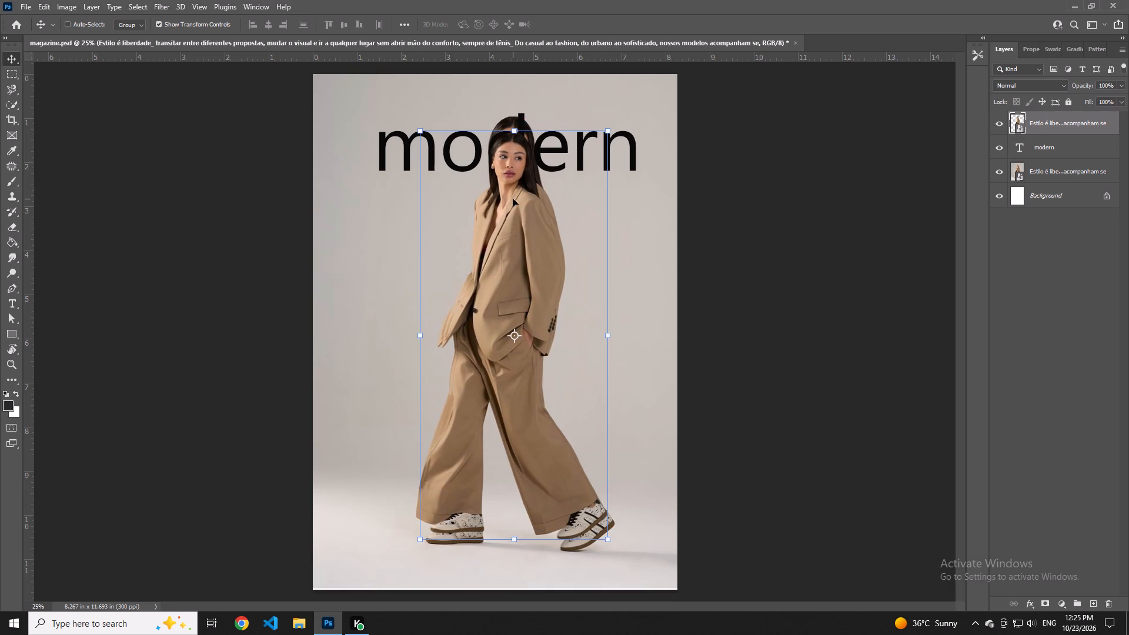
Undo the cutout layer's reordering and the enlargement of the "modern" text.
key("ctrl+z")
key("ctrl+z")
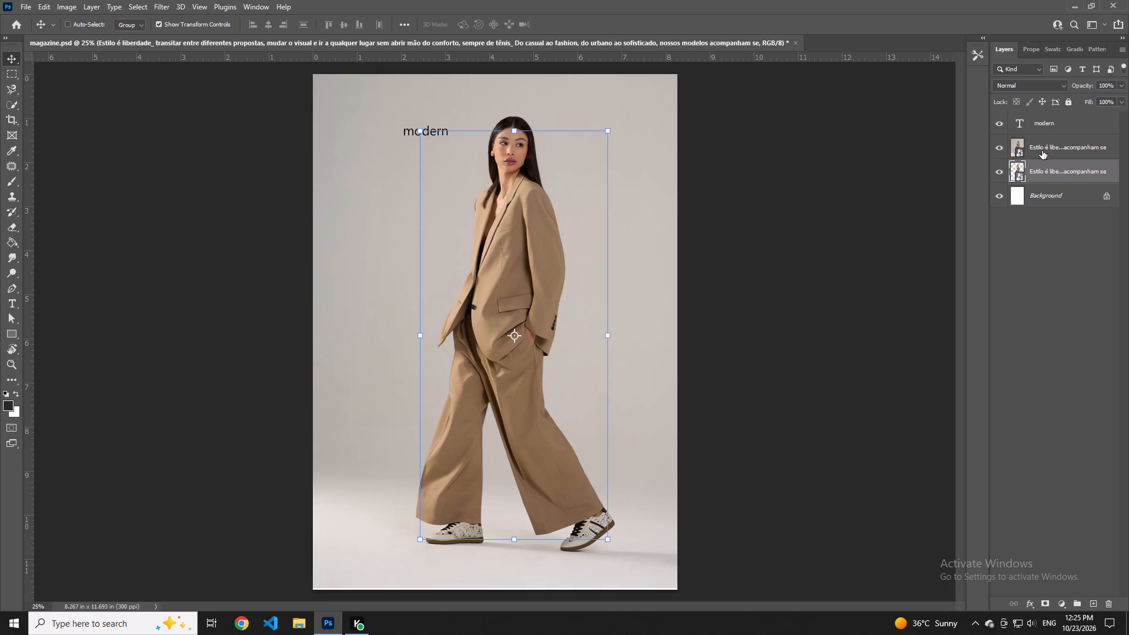
Move the model cutout layer directly above the full photo layer, and delete the cutout.
left_click_drag(1049, 168, 1037, 95)
left_click_drag(1037, 95, 1031, 136)
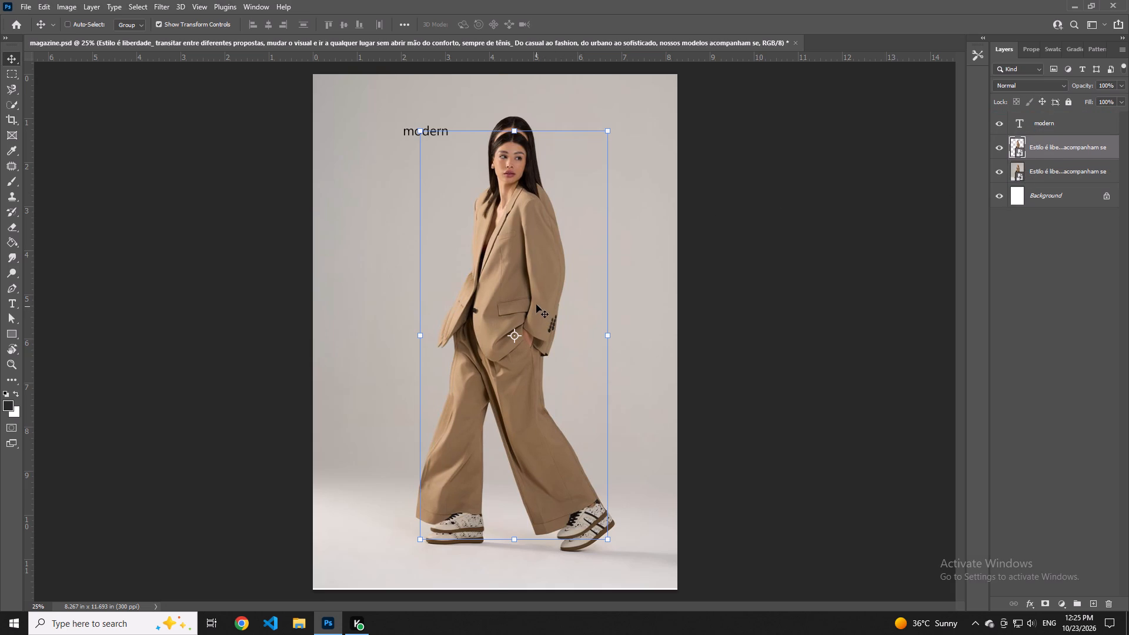
key("Delete")
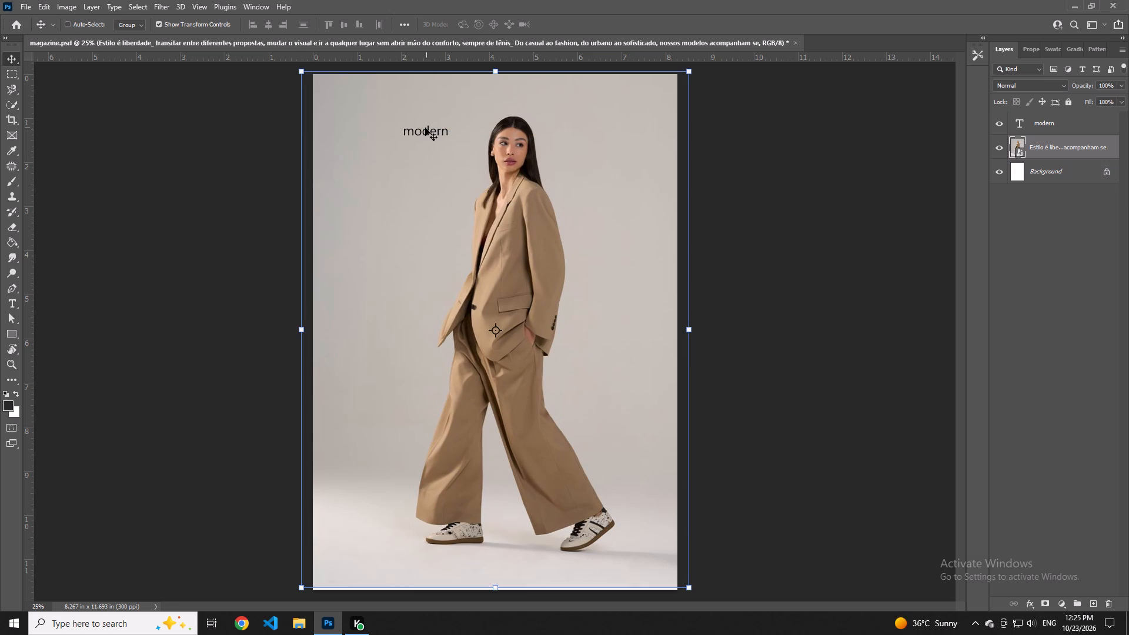
Scale the "modern" text up to about 640% and place it across the model's head near the top of the page.
double_click(425, 128)
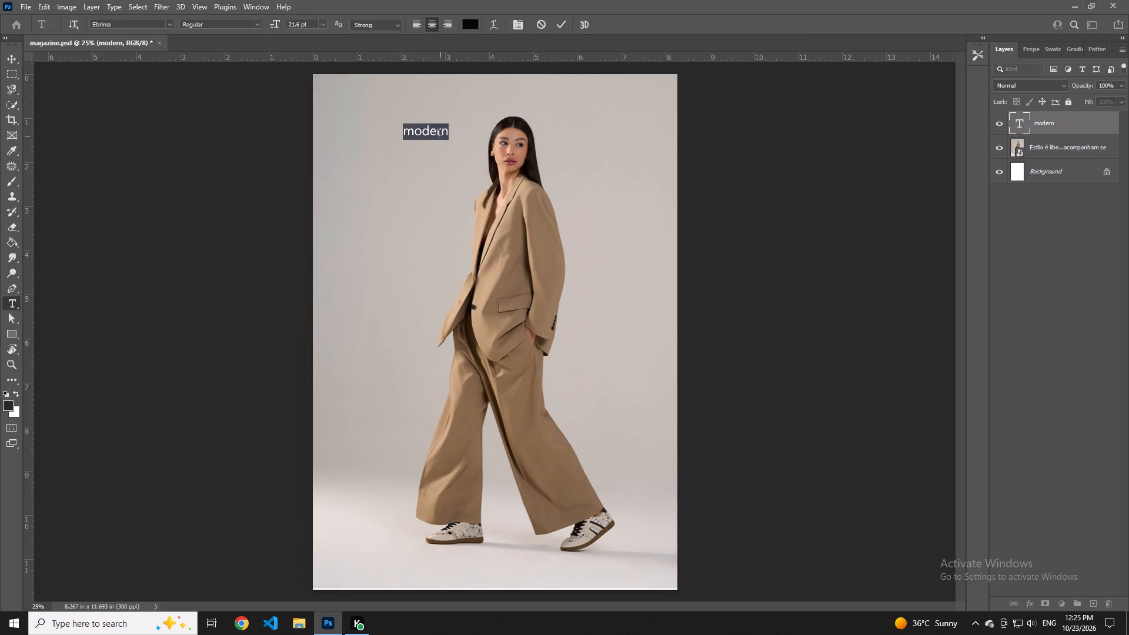
left_click(1054, 123)
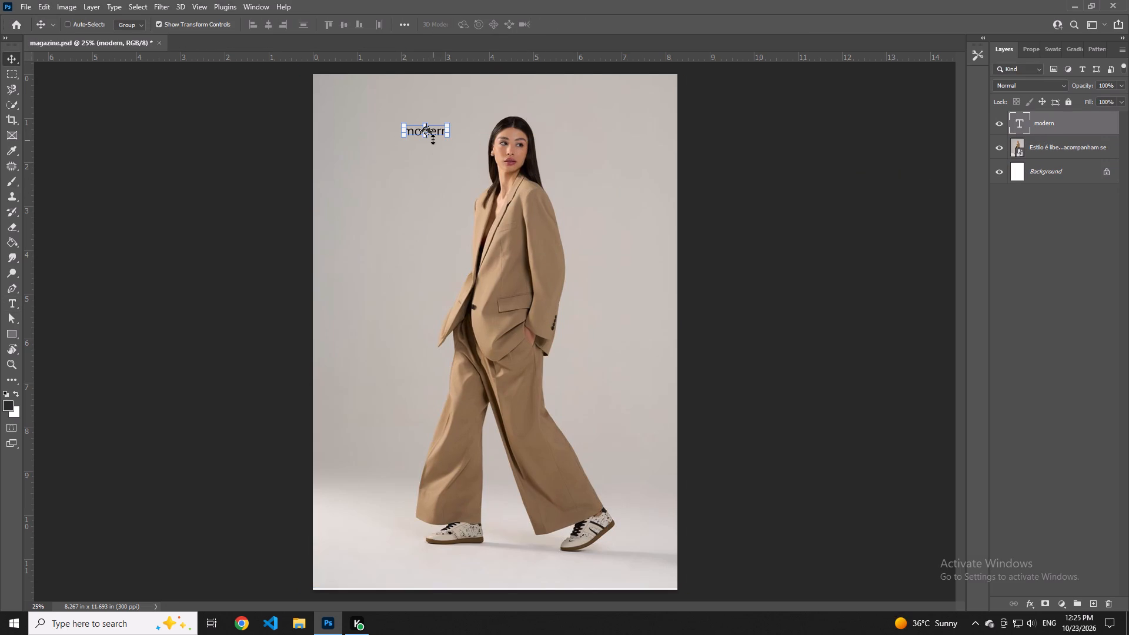
left_click_drag(427, 133, 425, 182)
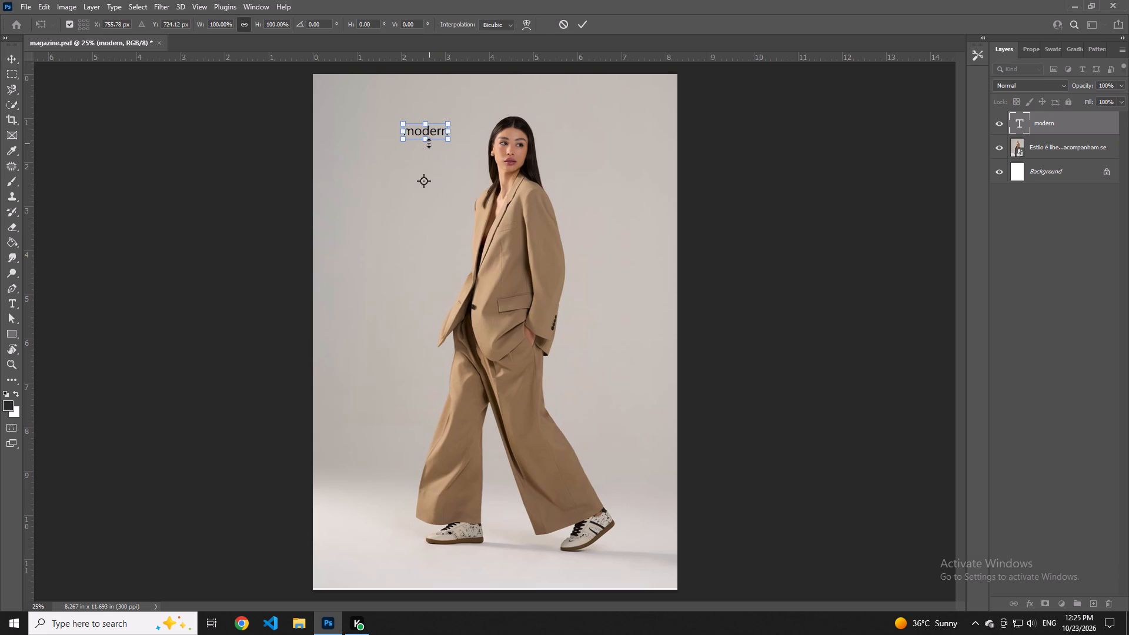
left_click_drag(425, 135, 423, 176)
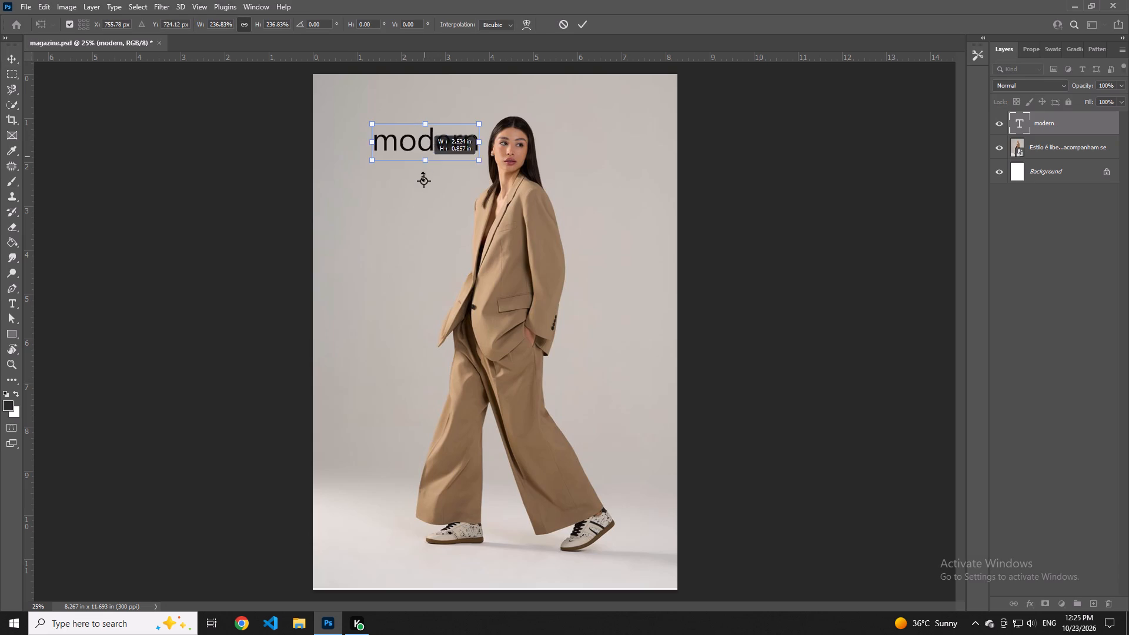
left_click_drag(423, 176, 423, 219)
left_click_drag(413, 173, 462, 145)
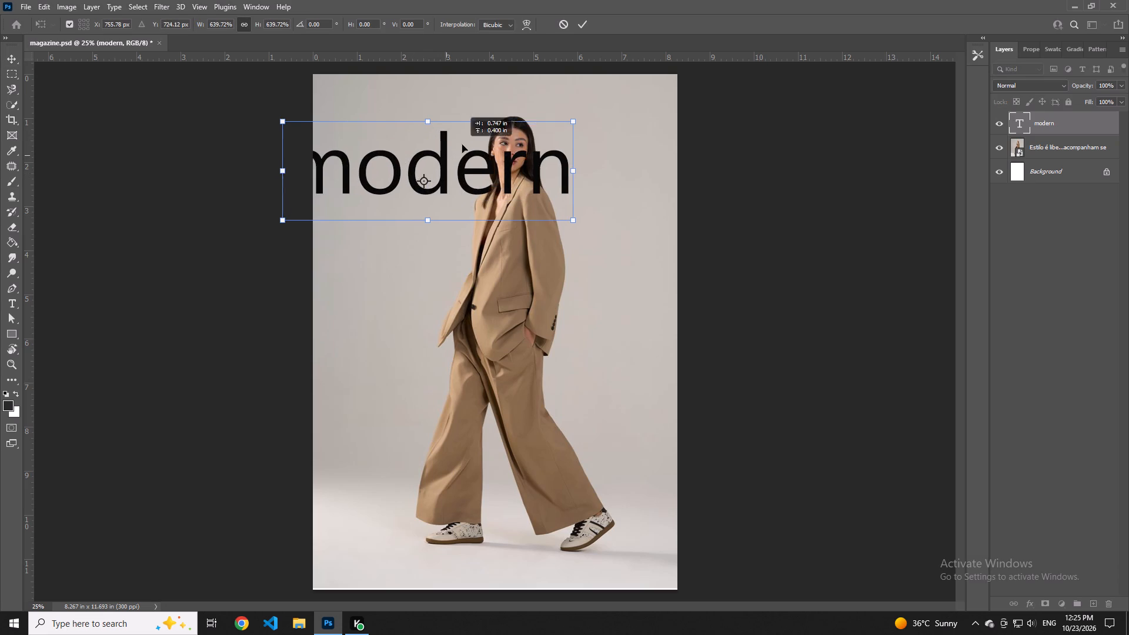
left_click_drag(462, 145, 500, 145)
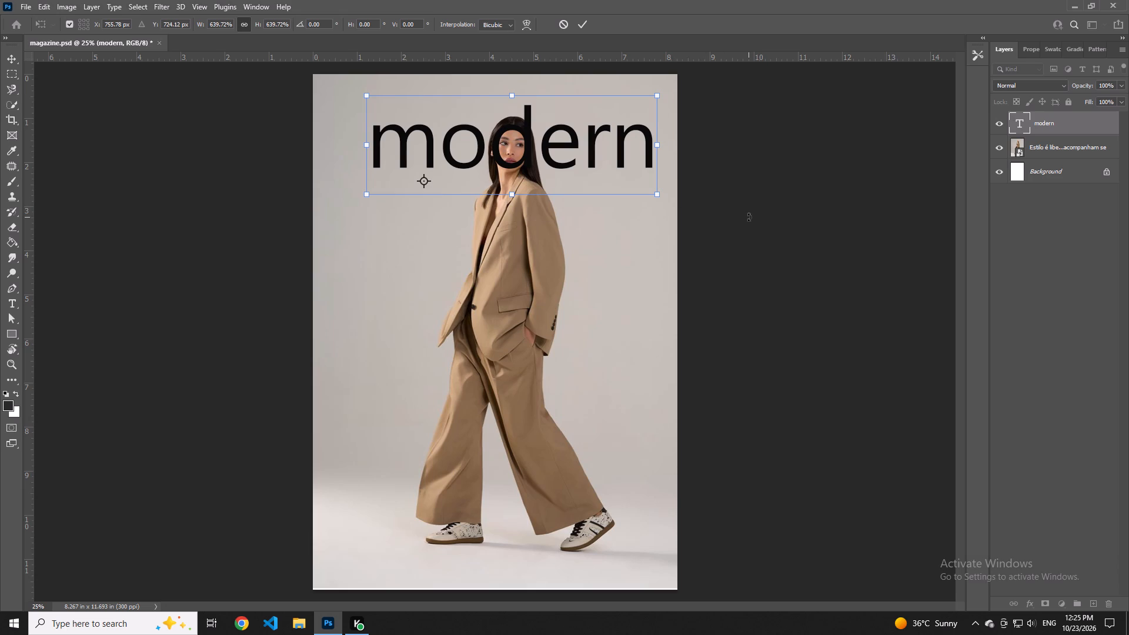
left_click_drag(1057, 152, 1054, 102)
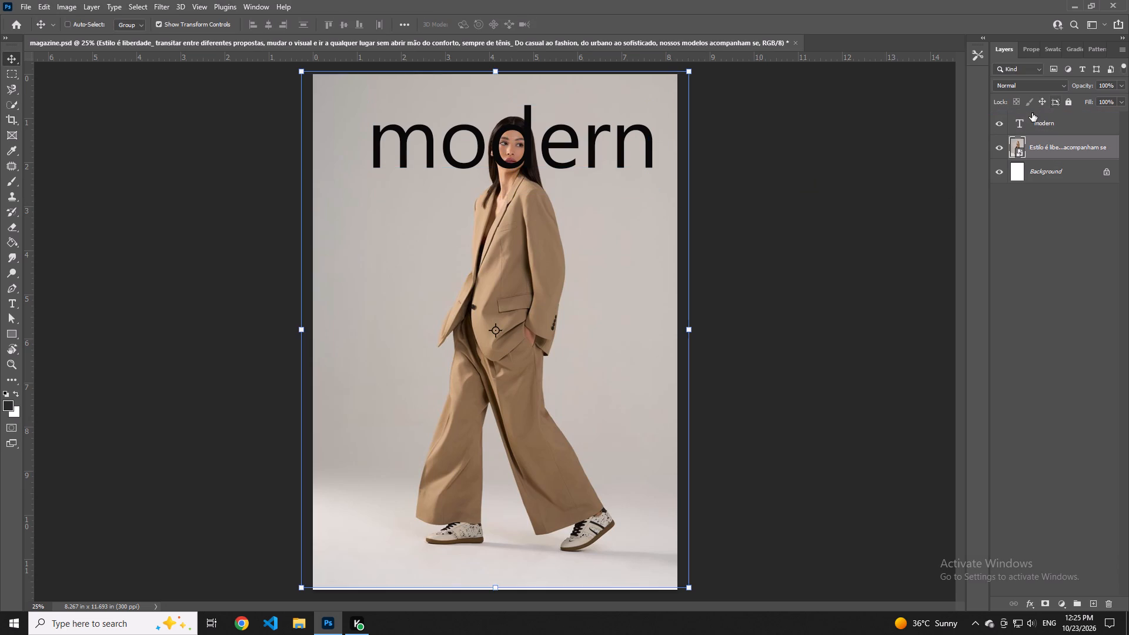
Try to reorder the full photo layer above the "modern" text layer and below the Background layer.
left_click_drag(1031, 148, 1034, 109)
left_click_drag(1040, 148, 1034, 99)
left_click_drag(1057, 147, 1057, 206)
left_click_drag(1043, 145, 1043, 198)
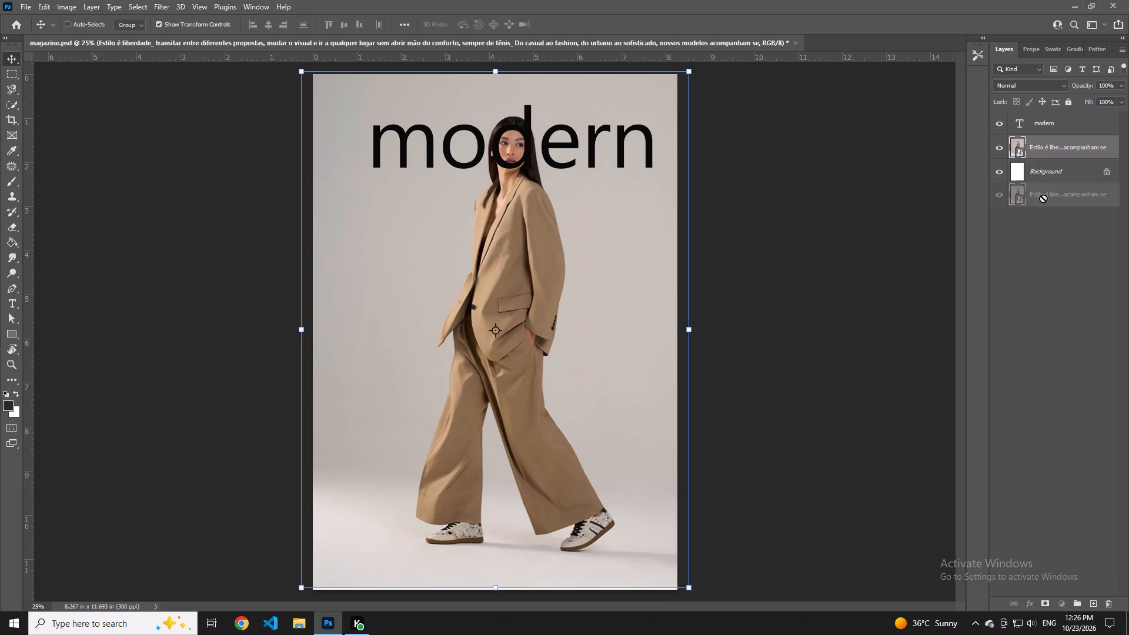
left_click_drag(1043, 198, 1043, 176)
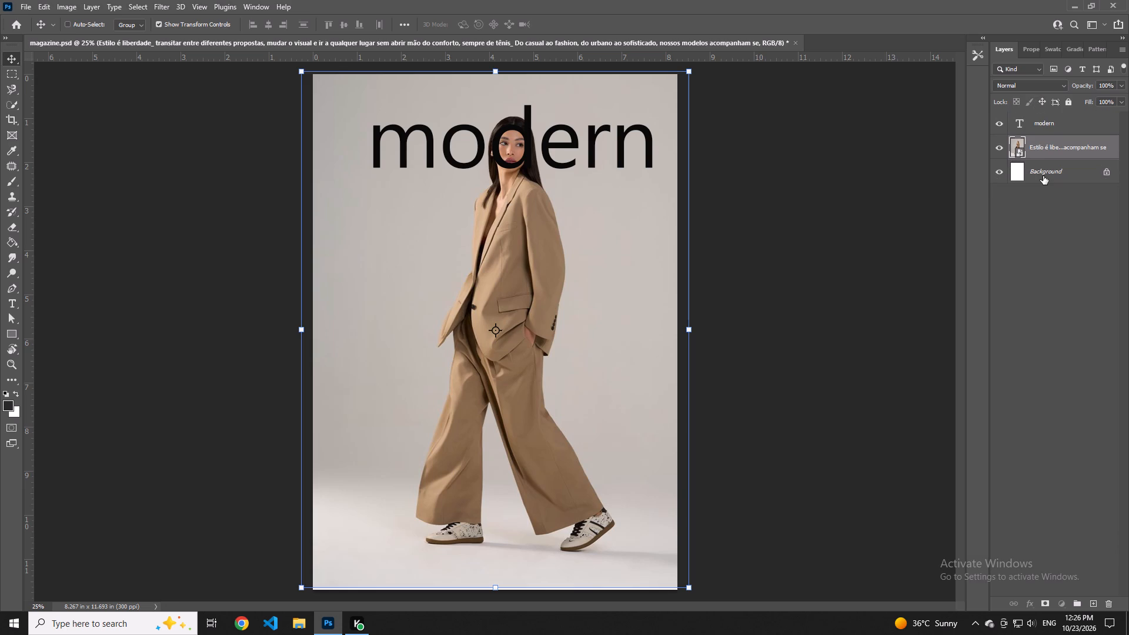
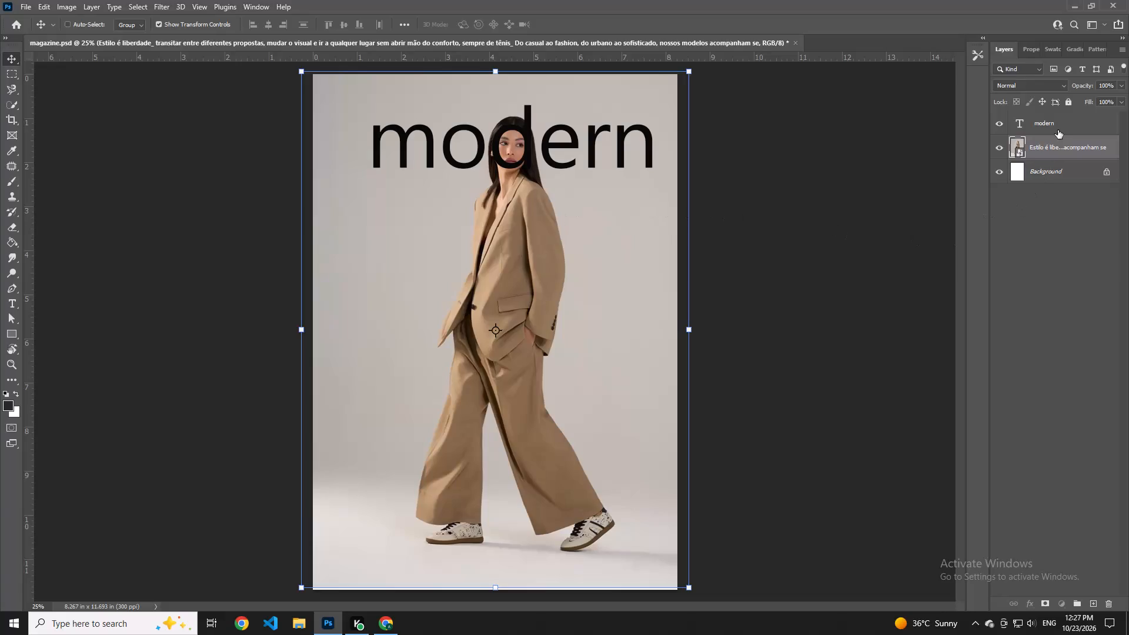
Duplicate the full model photo layer beneath the "modern" text.
left_click(1057, 142)
key("ctrl+d")
key("ctrl+j")
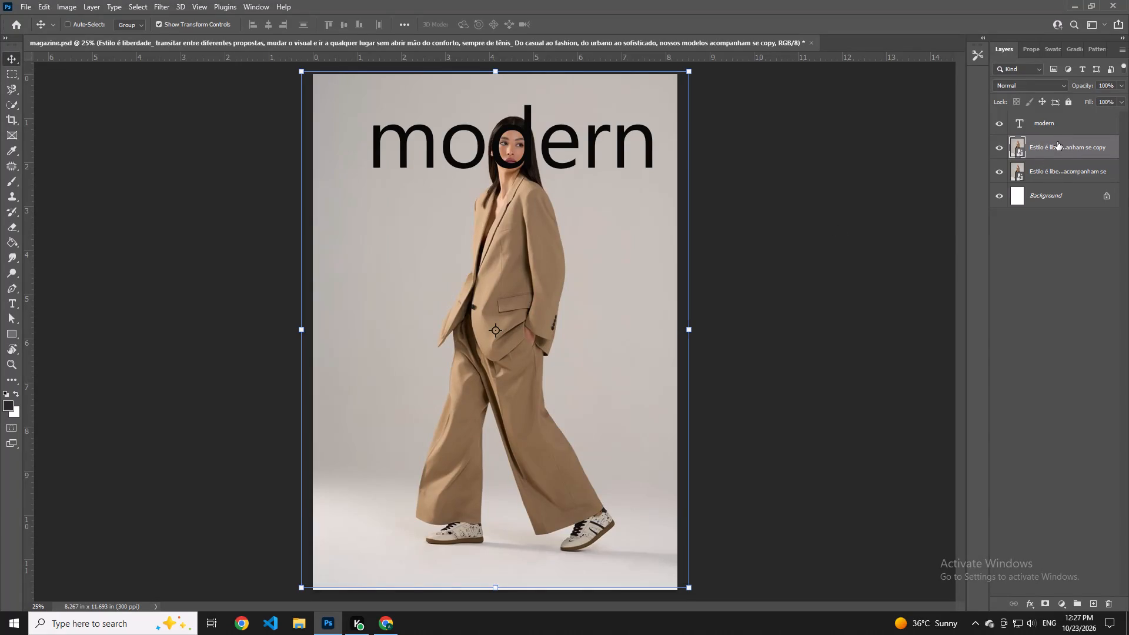
Reorder the layers so the "modern" text sits between the photo copy and the original photo.
left_click(1053, 166)
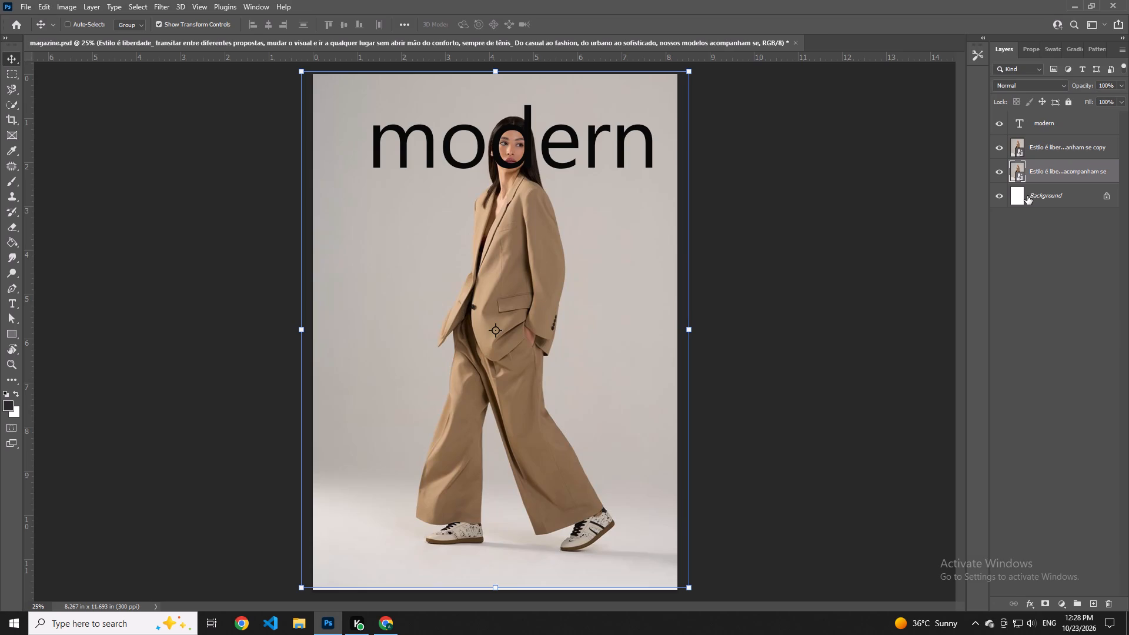
left_click(1046, 145)
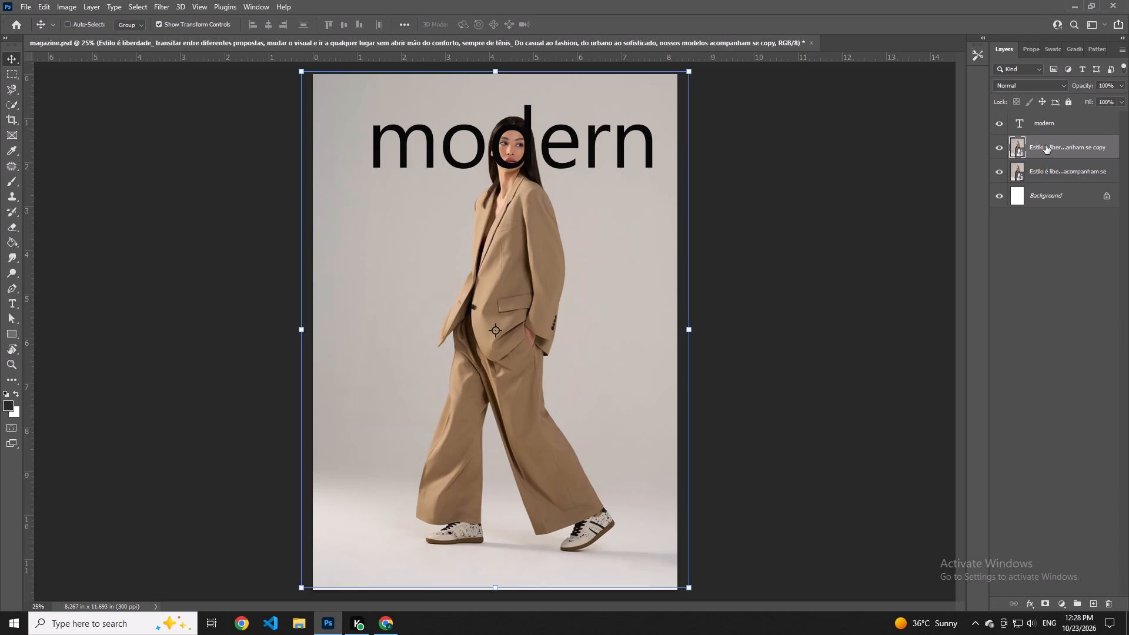
left_click_drag(1046, 145, 1060, 85)
left_click_drag(1045, 123, 1054, 161)
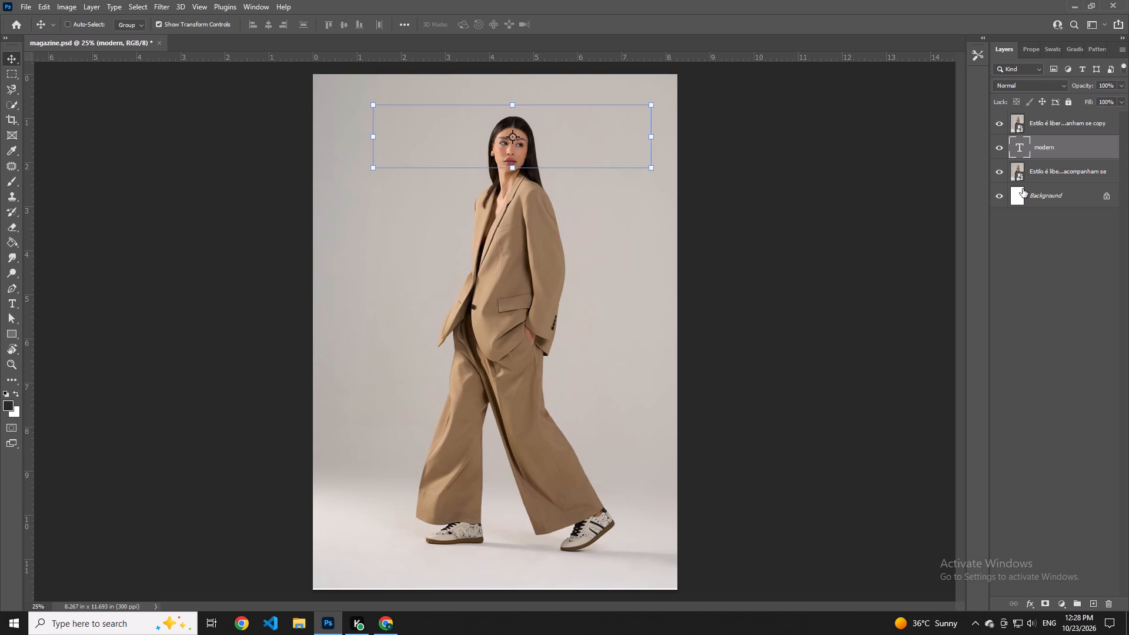
Unlock the Background layer and toggle its visibility, leaving it shown.
left_click(1105, 199)
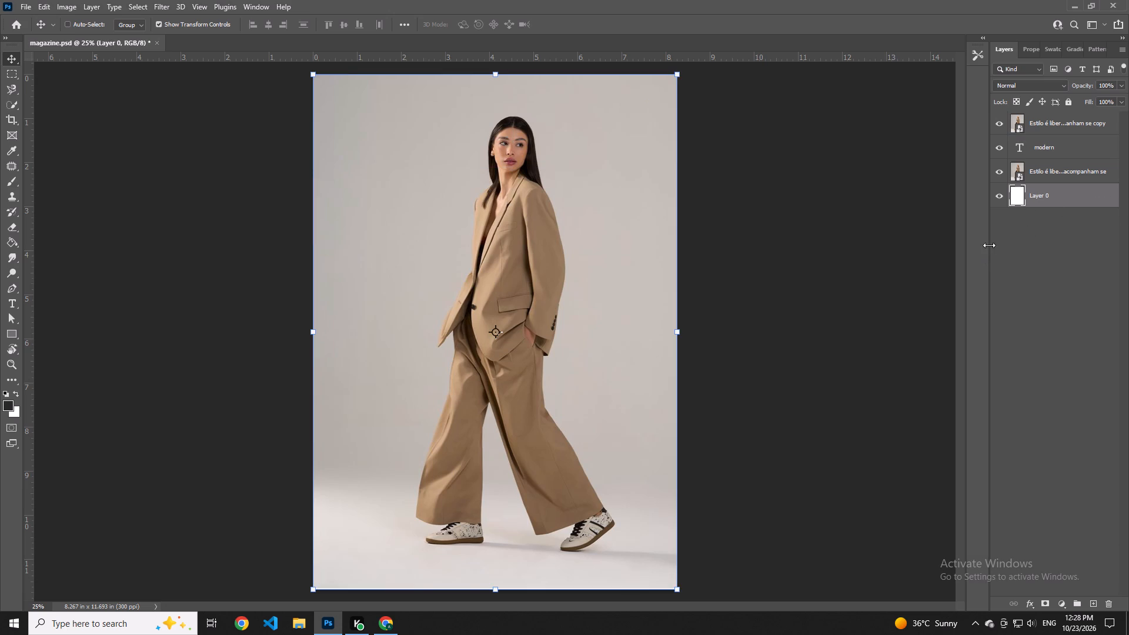
left_click(1003, 195)
triple_click(1003, 195)
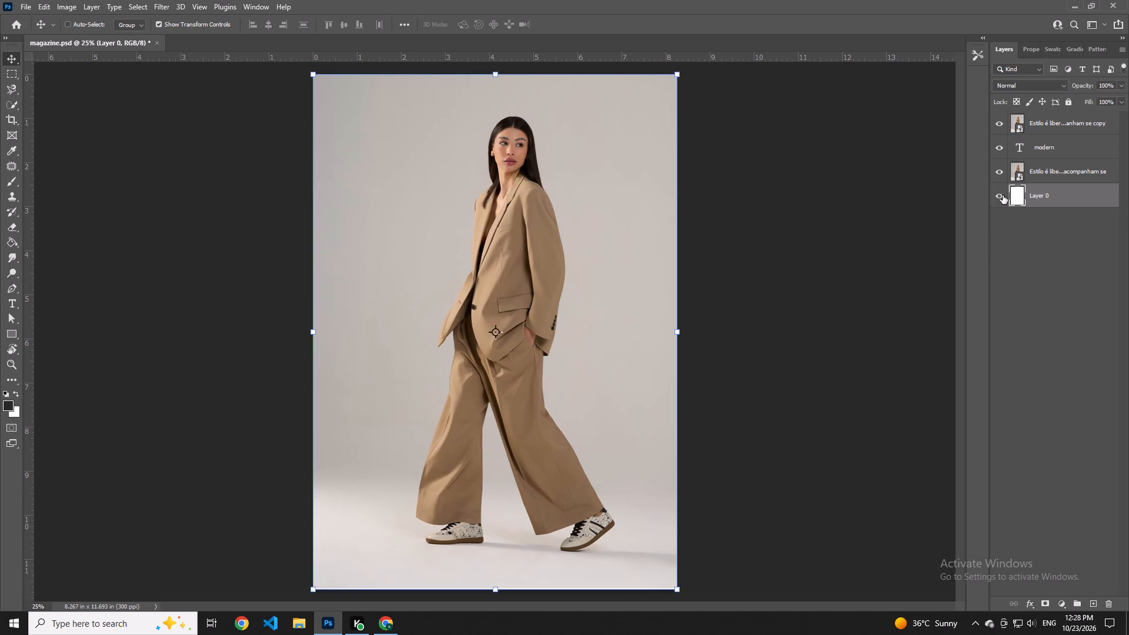
left_click(1003, 195)
left_click(1003, 195)
Rasterize the topmost photo copy layer so that the Eraser can work on it.
left_click(1054, 119)
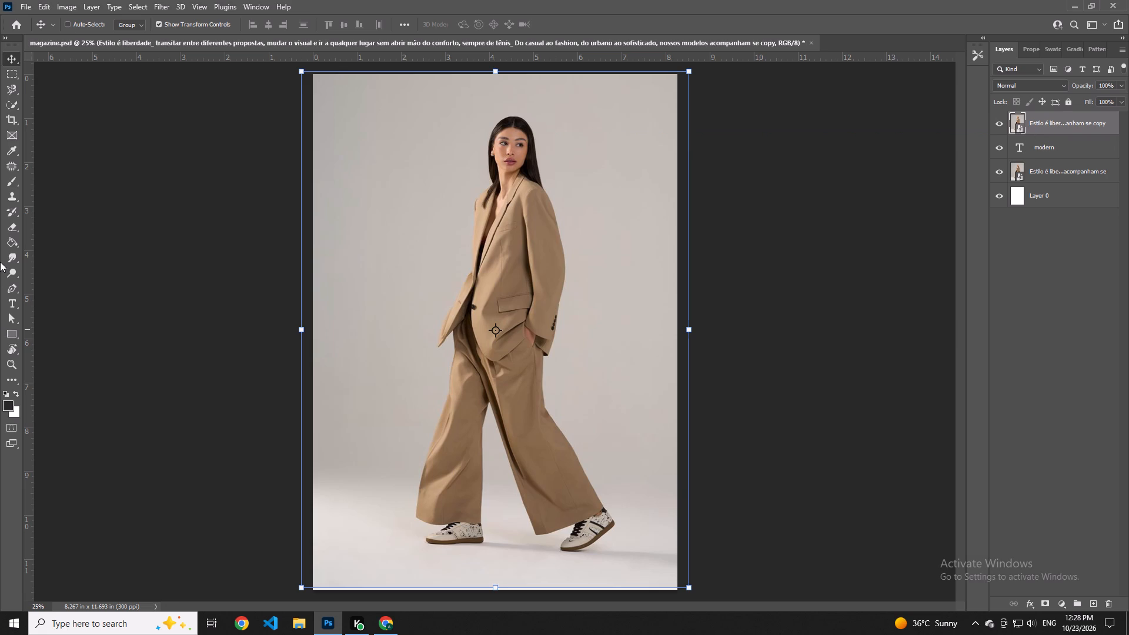
left_click(2, 225)
left_click_drag(389, 115, 394, 243)
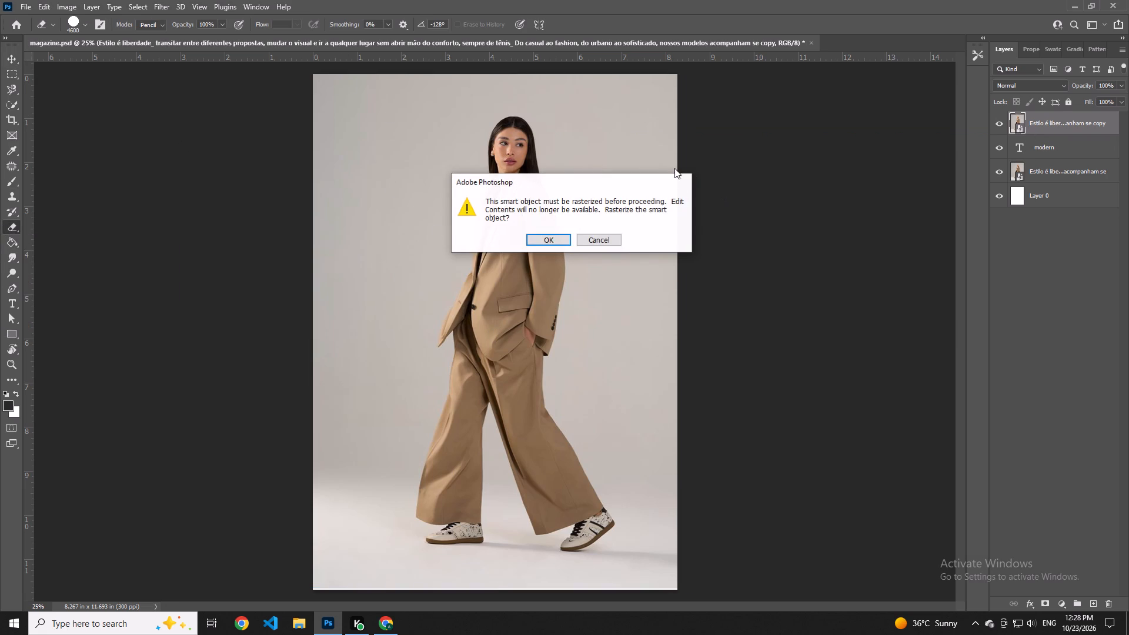
left_click(553, 242)
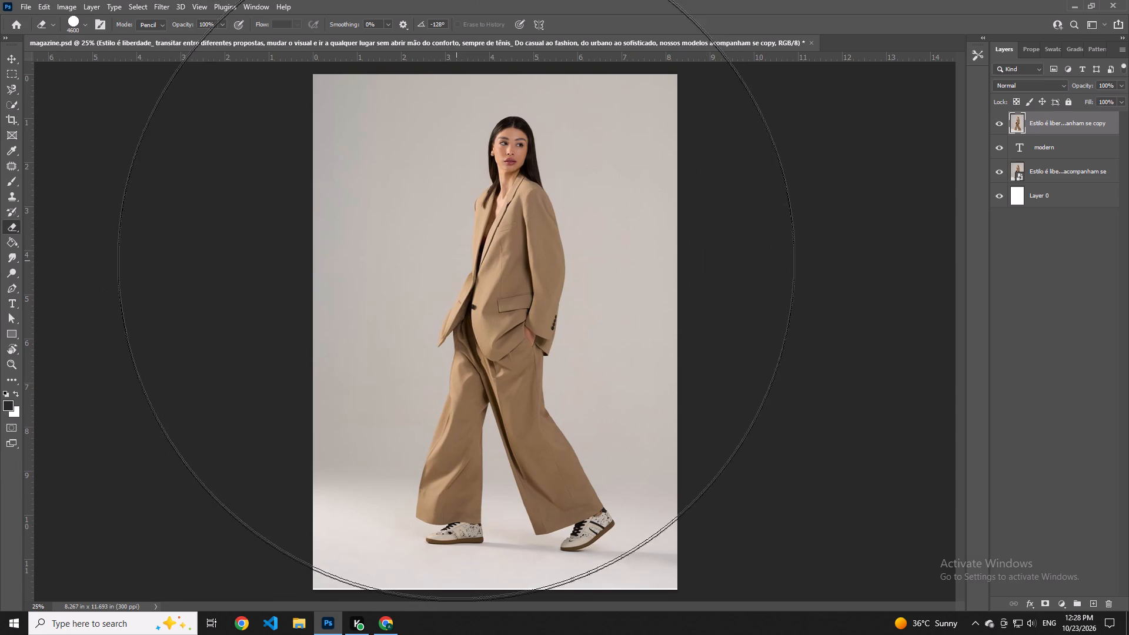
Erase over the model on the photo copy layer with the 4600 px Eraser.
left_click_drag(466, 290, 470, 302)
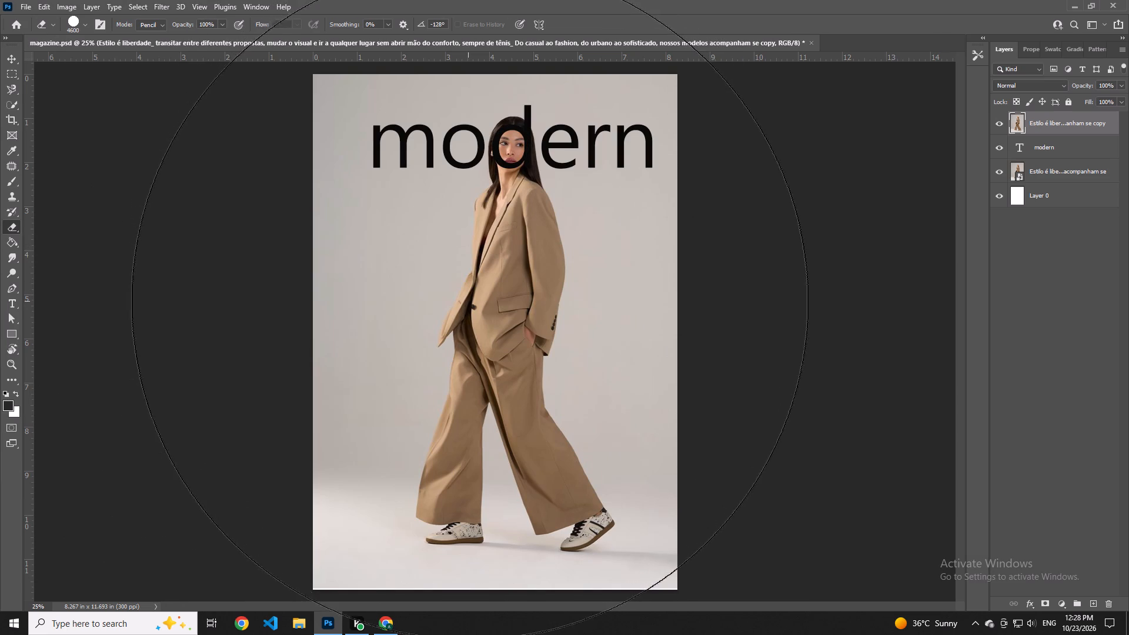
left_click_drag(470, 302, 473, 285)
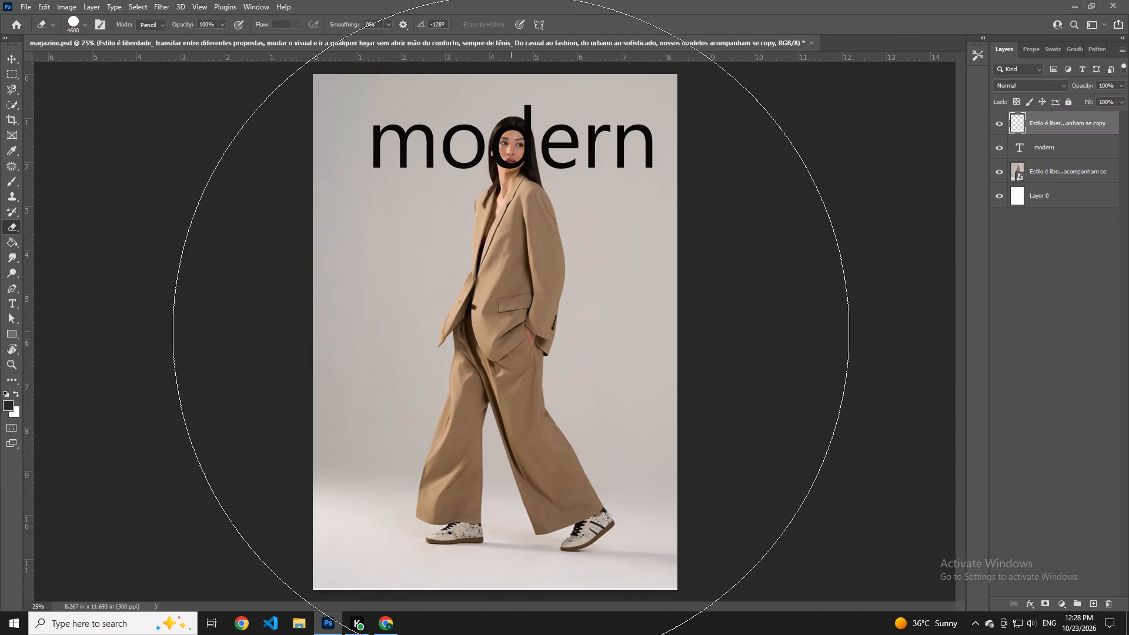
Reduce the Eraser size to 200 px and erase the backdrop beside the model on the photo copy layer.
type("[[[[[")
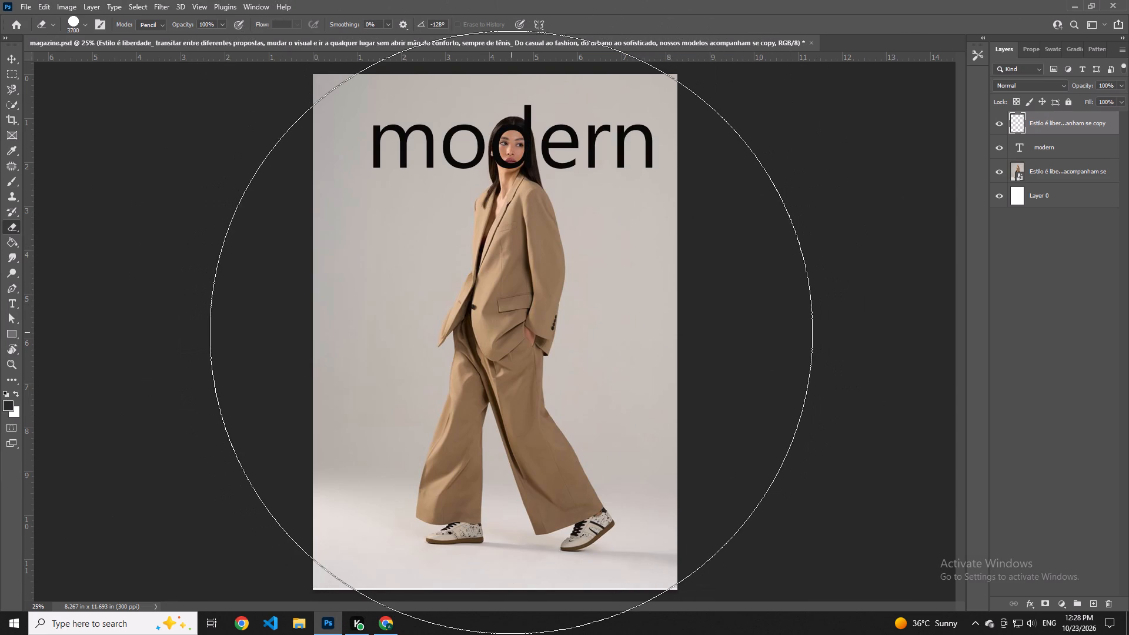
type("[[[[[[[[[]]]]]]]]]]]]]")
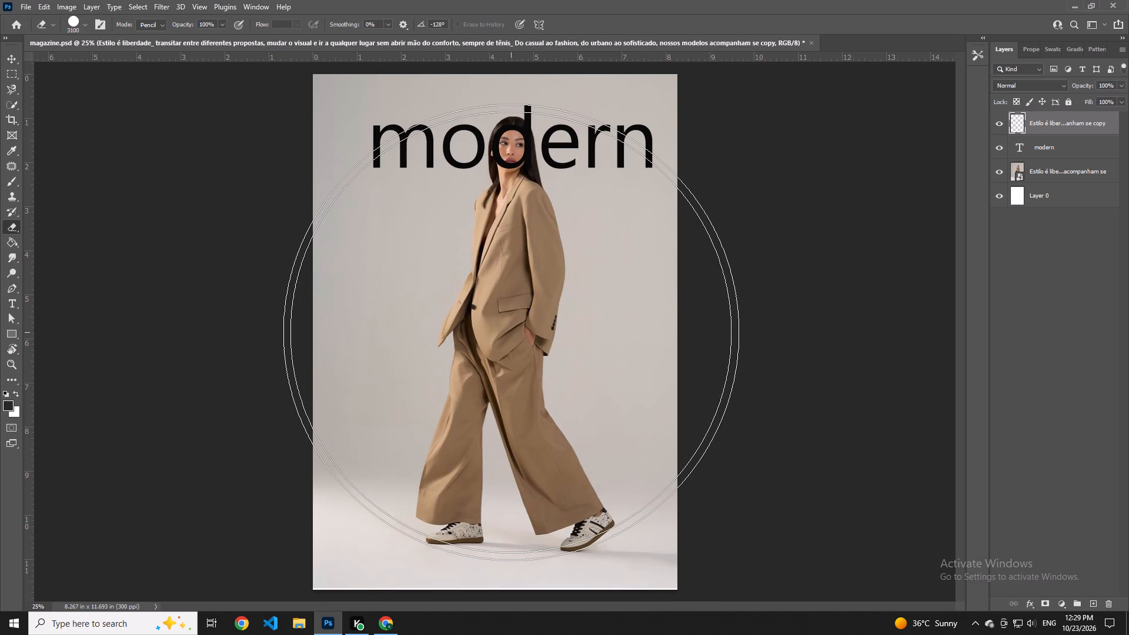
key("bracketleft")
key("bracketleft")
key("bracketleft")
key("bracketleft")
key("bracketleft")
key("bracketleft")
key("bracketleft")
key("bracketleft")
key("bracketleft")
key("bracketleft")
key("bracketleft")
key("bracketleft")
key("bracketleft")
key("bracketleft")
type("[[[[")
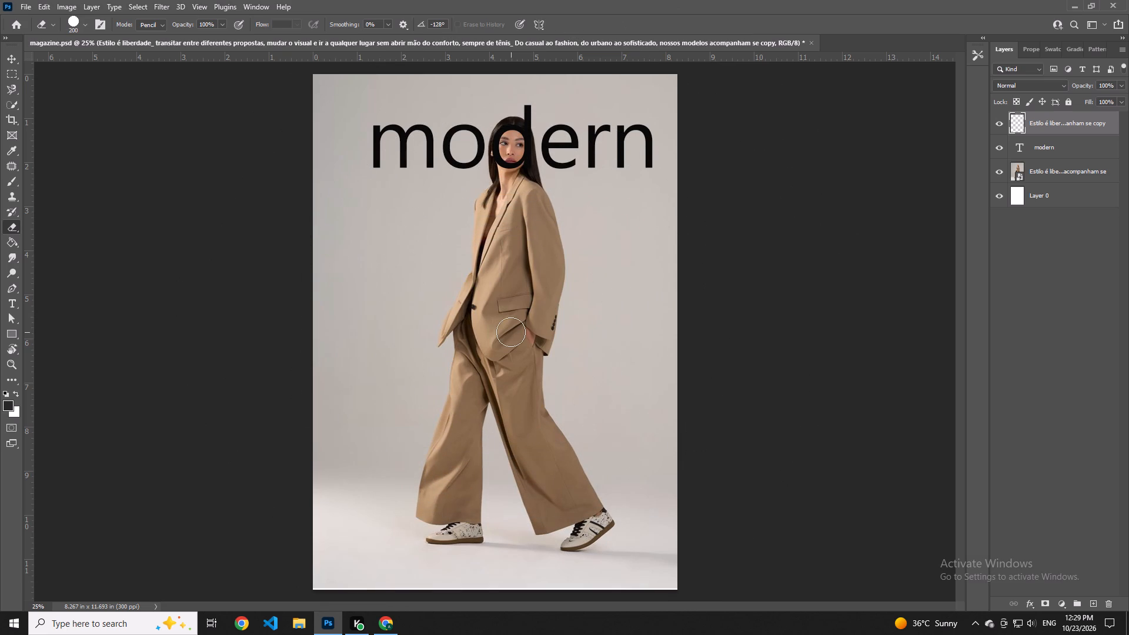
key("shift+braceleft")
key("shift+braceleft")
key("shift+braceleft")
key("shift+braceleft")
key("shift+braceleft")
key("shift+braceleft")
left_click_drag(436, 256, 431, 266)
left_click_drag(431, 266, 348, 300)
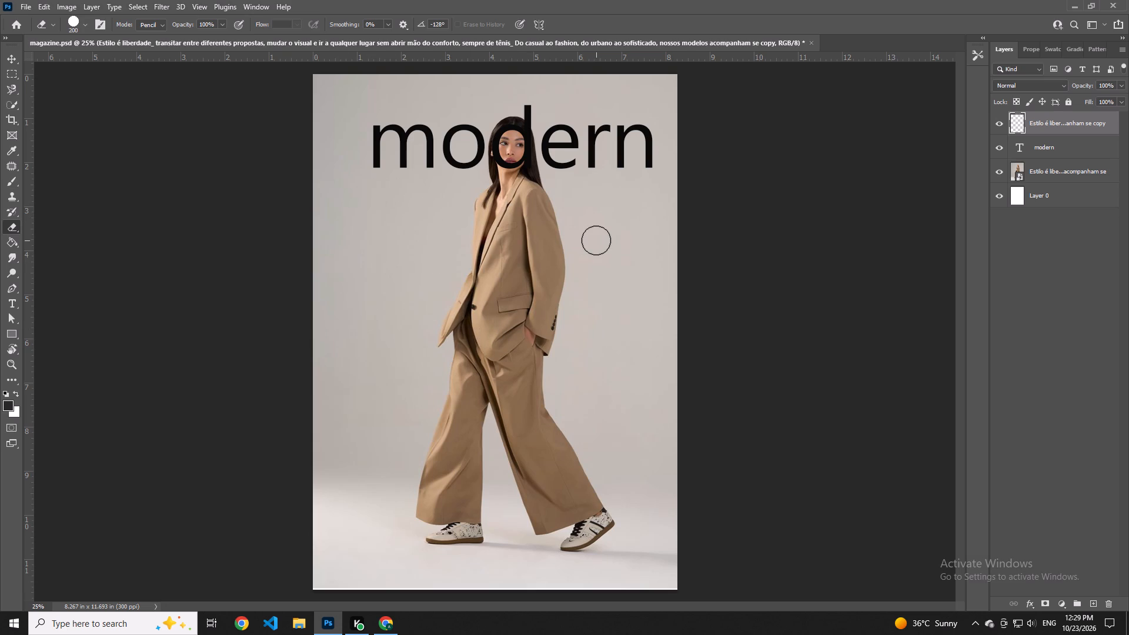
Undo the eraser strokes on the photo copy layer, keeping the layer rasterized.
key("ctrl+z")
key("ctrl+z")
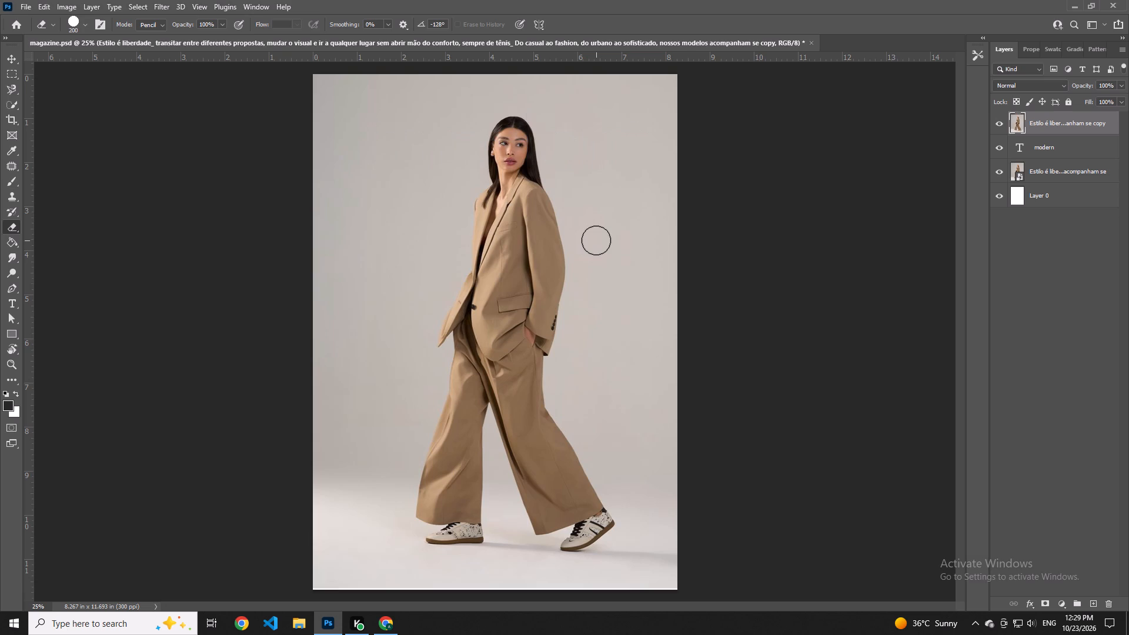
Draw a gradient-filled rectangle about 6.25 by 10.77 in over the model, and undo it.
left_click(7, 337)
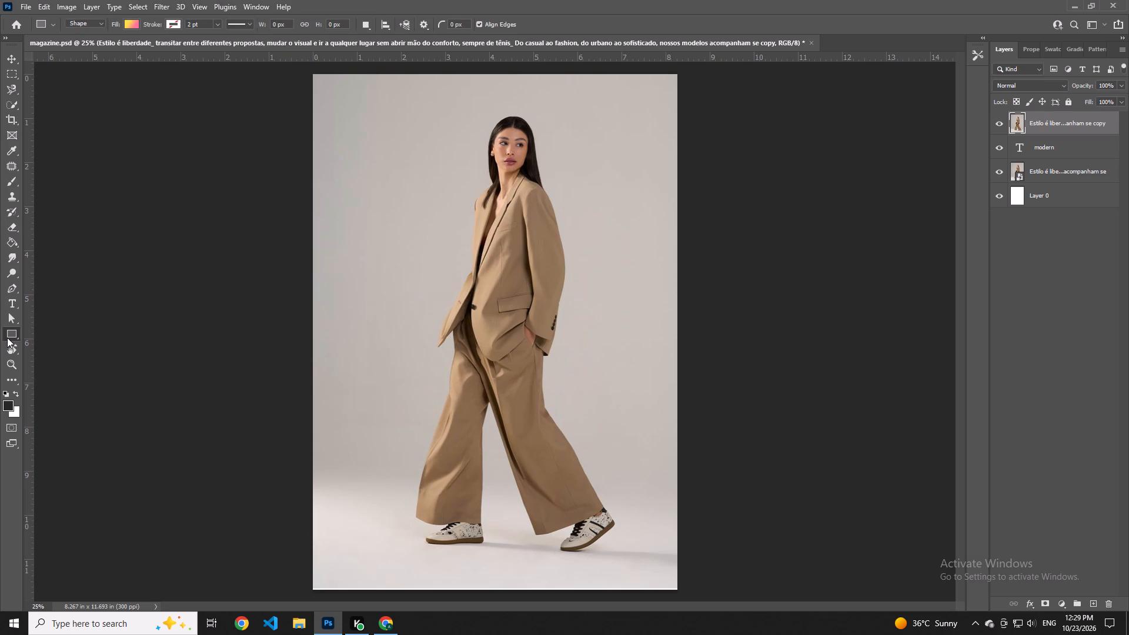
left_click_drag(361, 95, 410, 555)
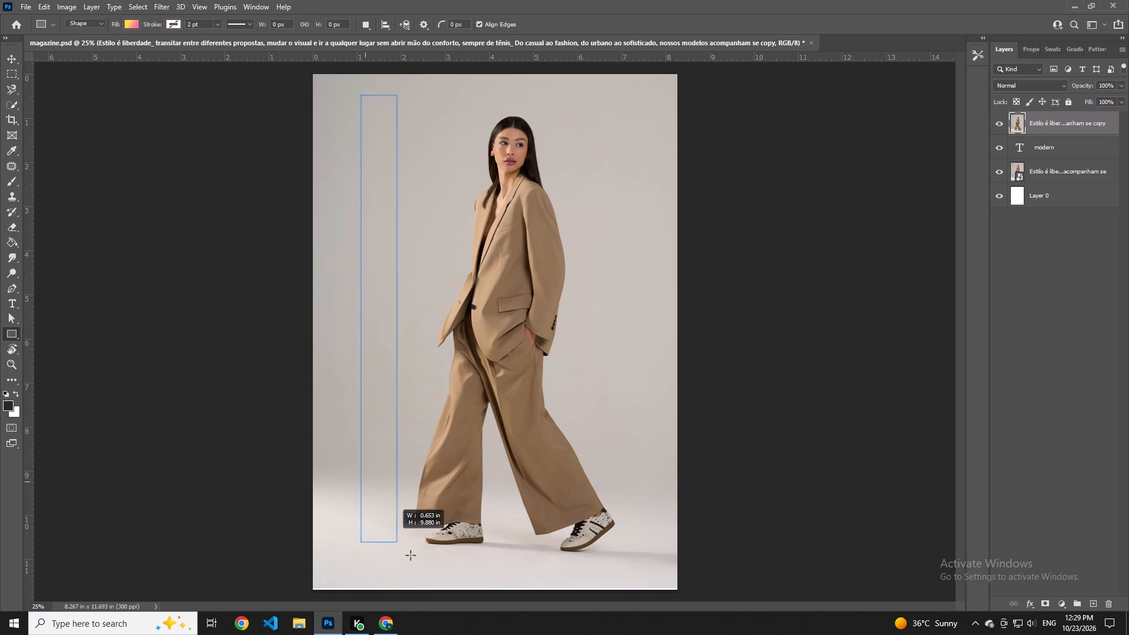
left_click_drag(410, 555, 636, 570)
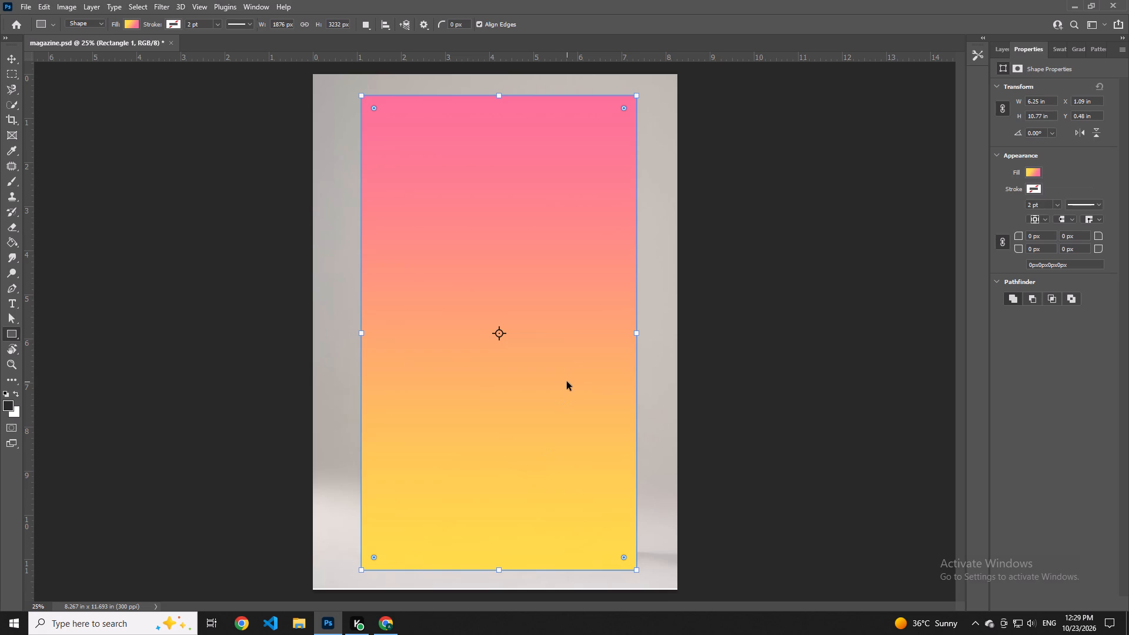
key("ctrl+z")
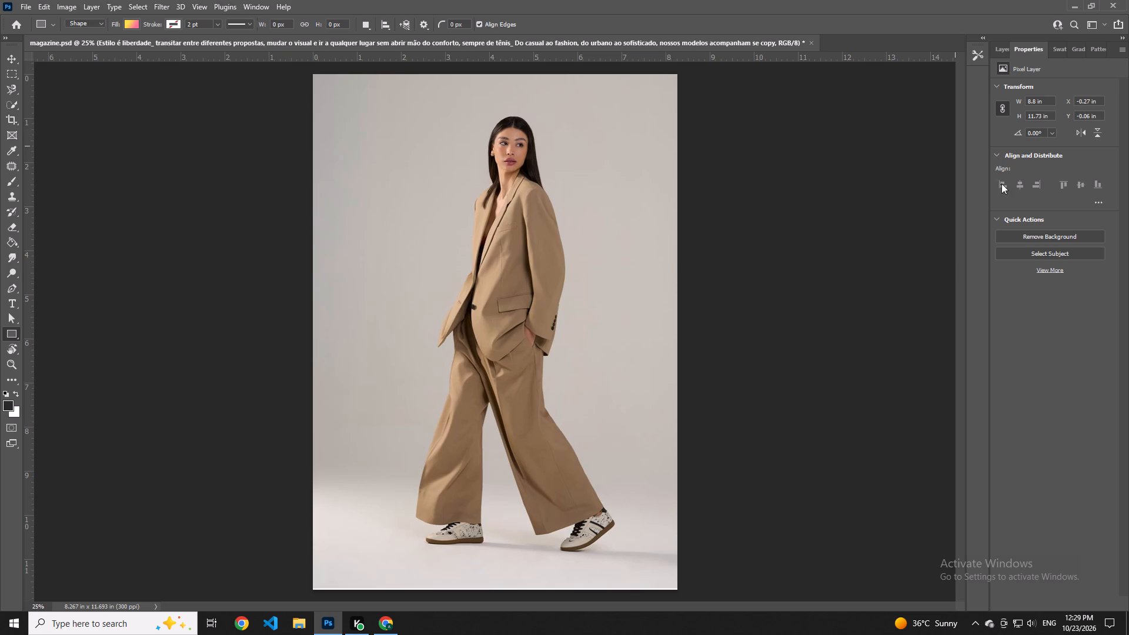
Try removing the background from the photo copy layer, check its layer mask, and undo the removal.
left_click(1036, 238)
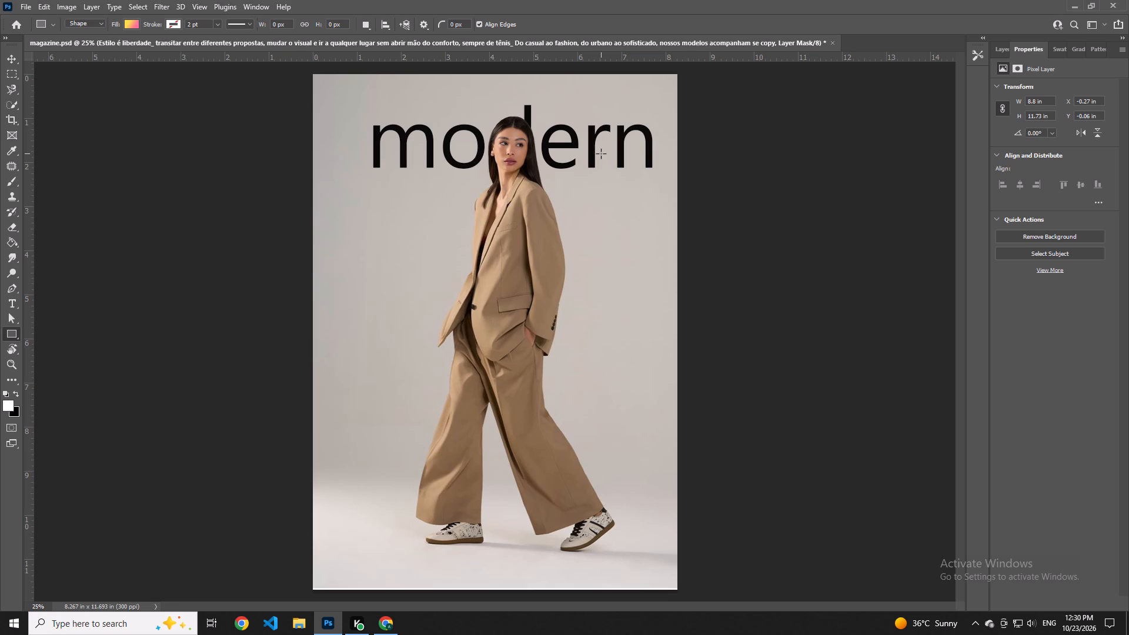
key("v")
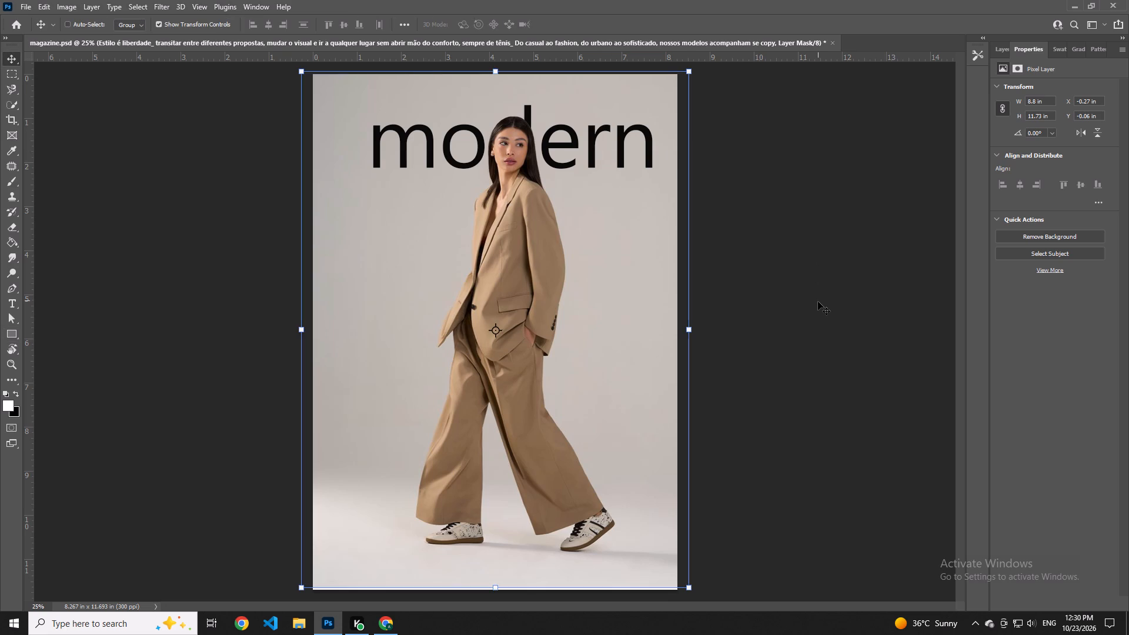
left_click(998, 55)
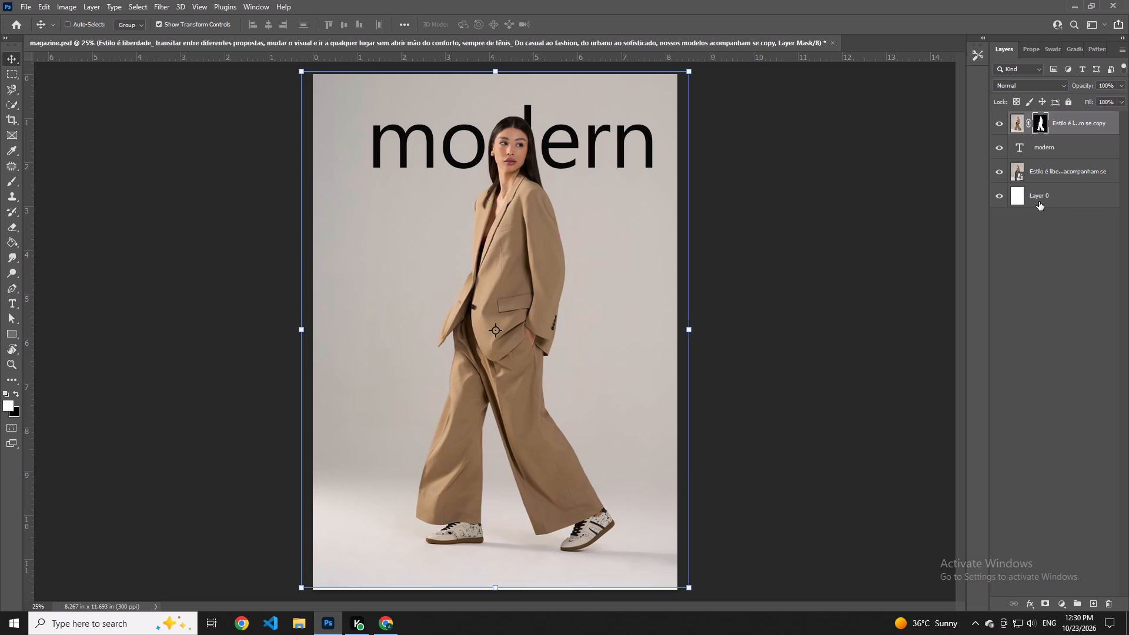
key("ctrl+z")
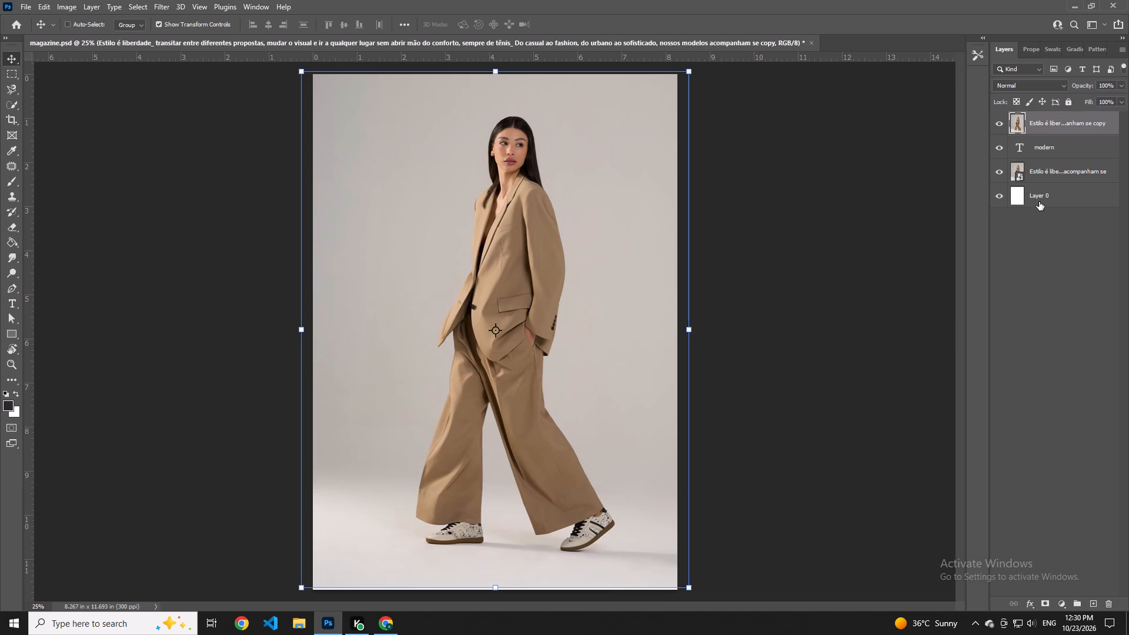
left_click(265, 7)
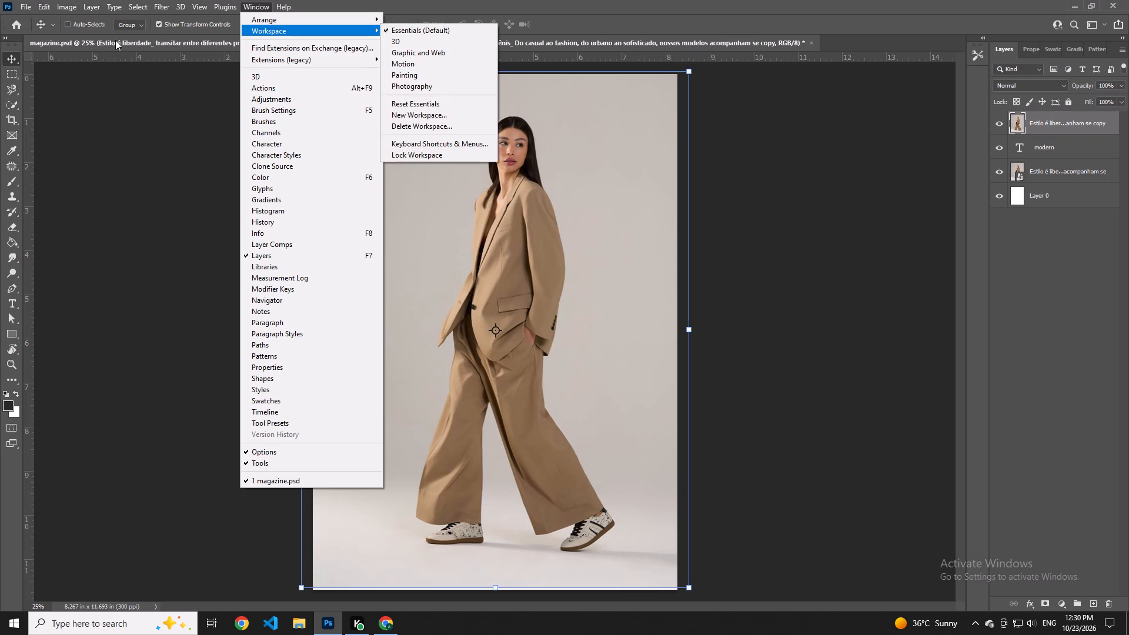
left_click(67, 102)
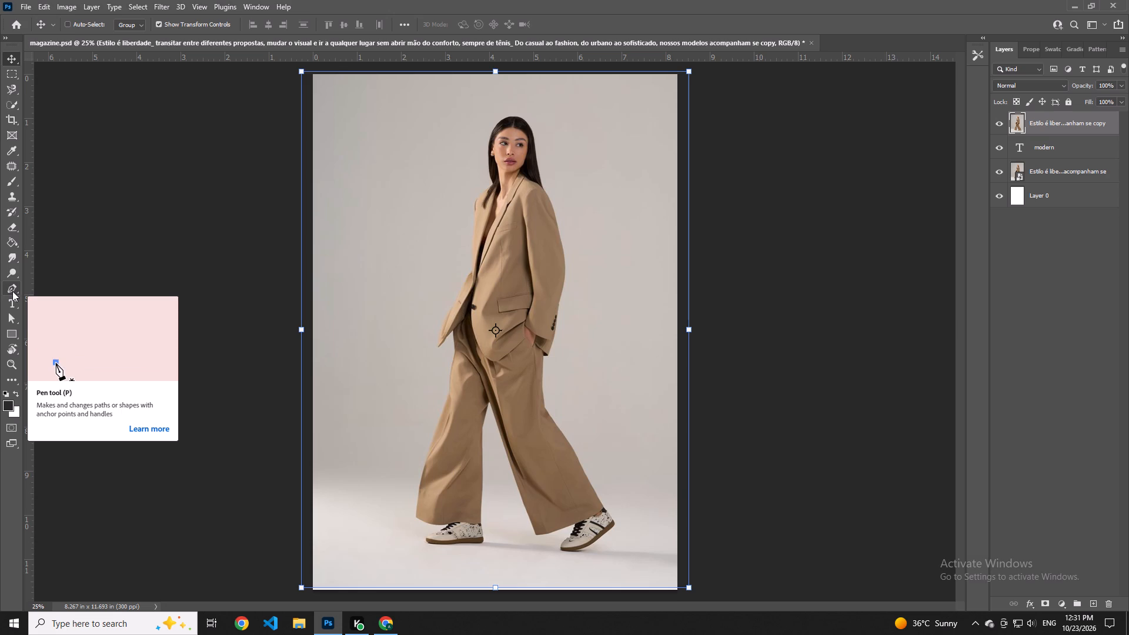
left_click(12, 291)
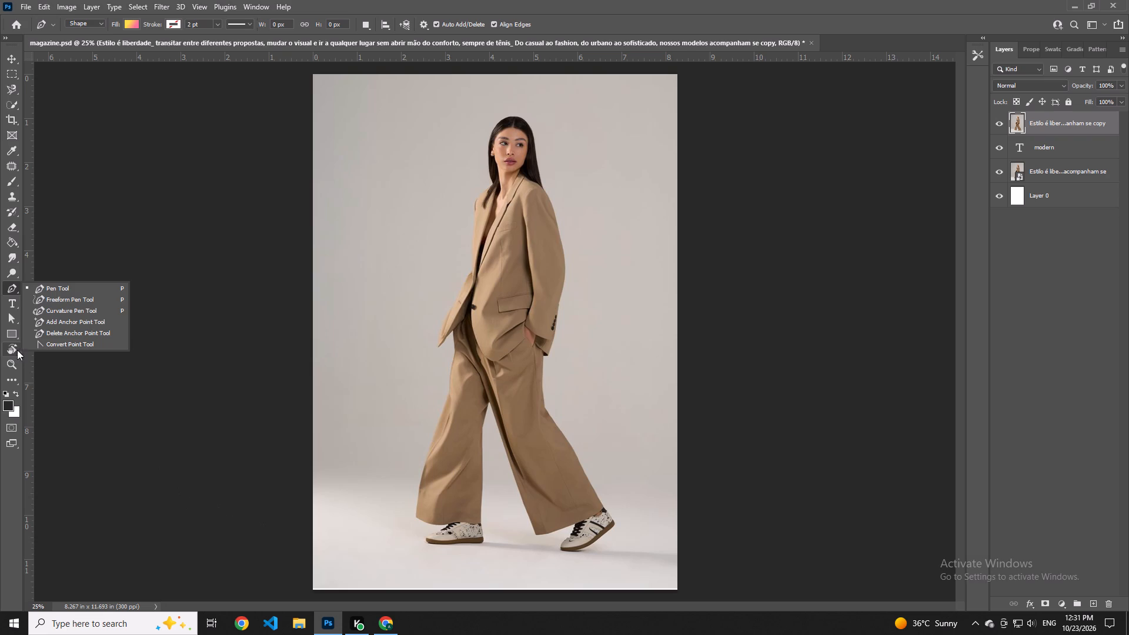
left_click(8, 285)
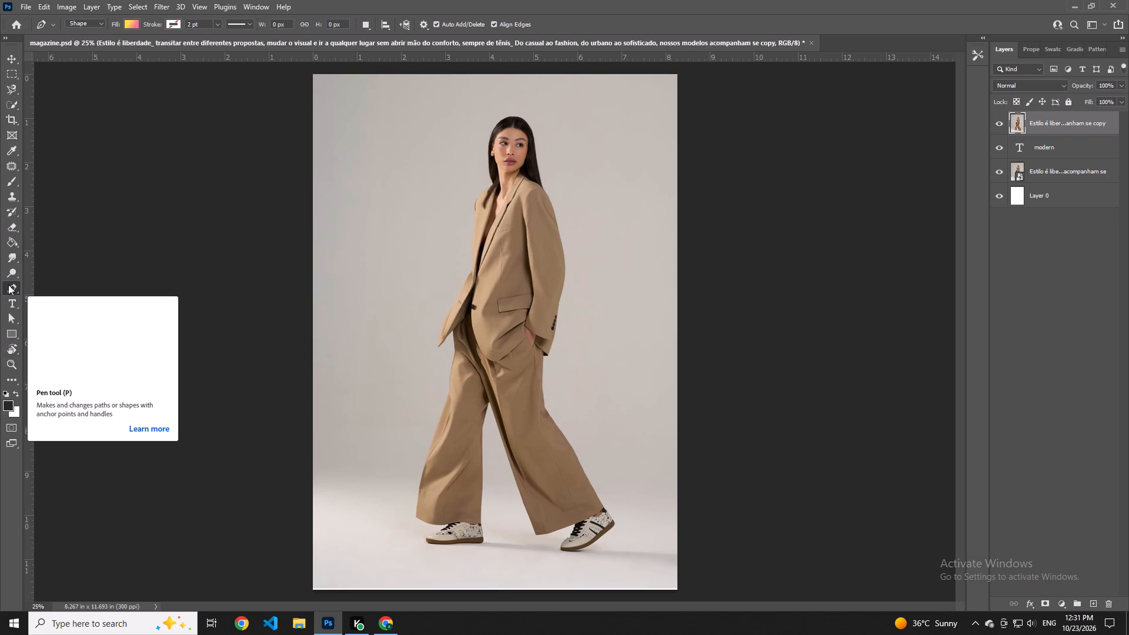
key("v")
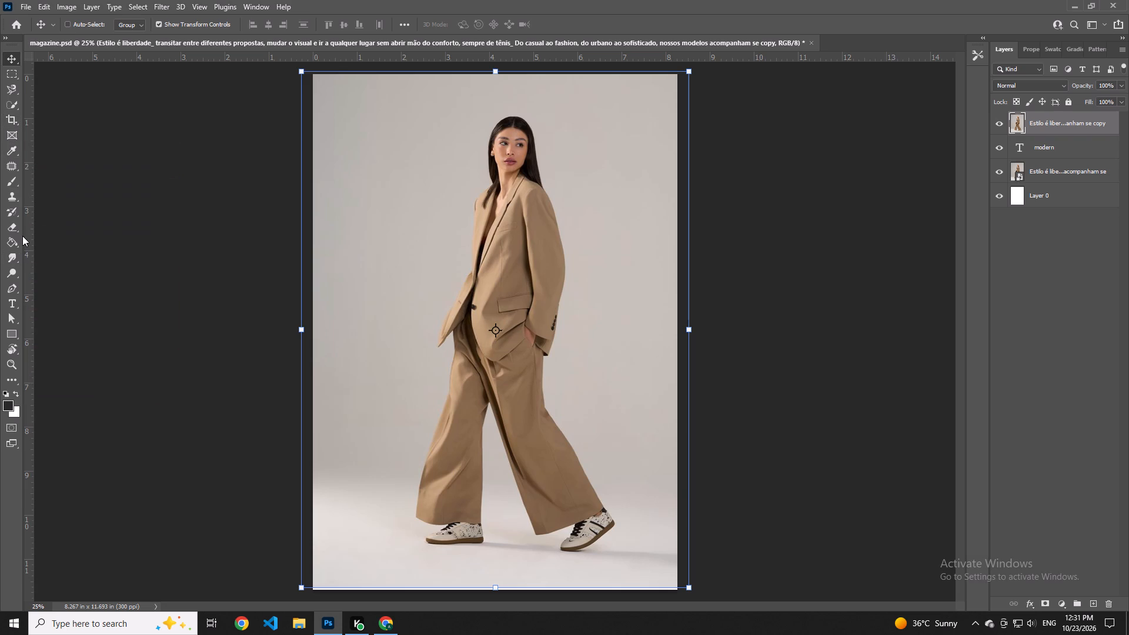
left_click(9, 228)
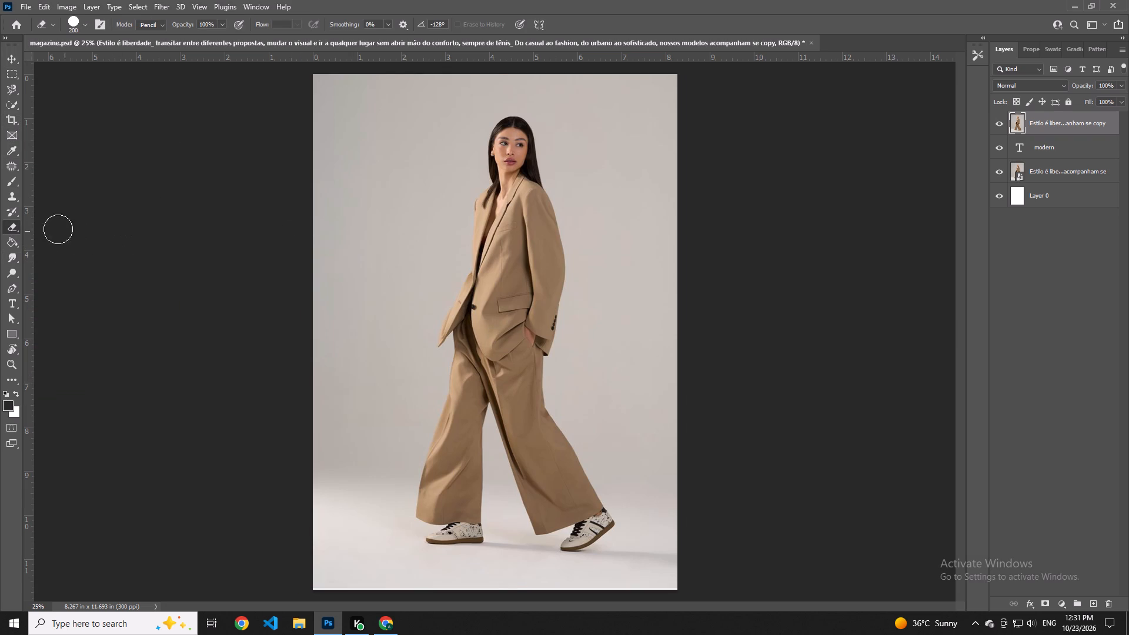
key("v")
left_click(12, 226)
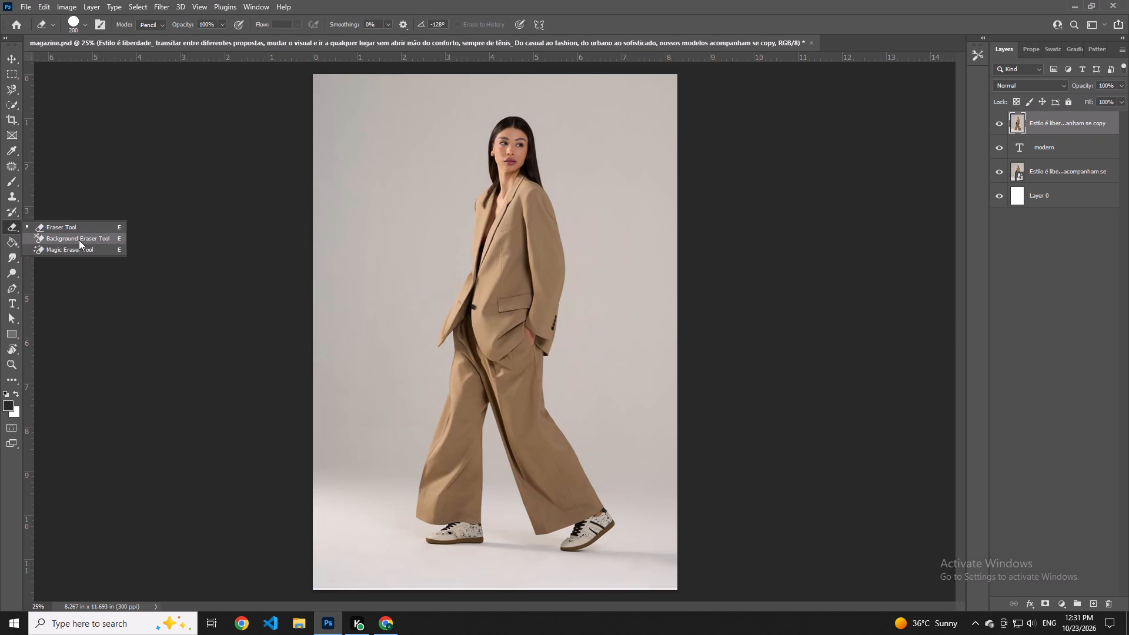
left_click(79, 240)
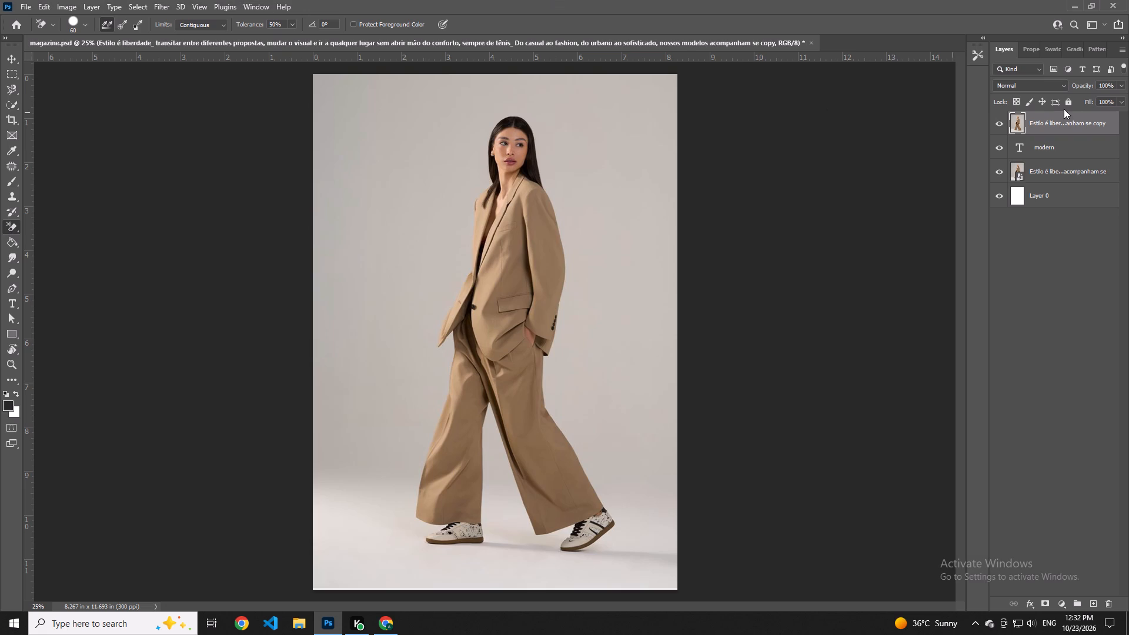
Remove the background from the photo copy layer so the model stands in front of the "modern" title, and check its layer mask.
left_click(1030, 48)
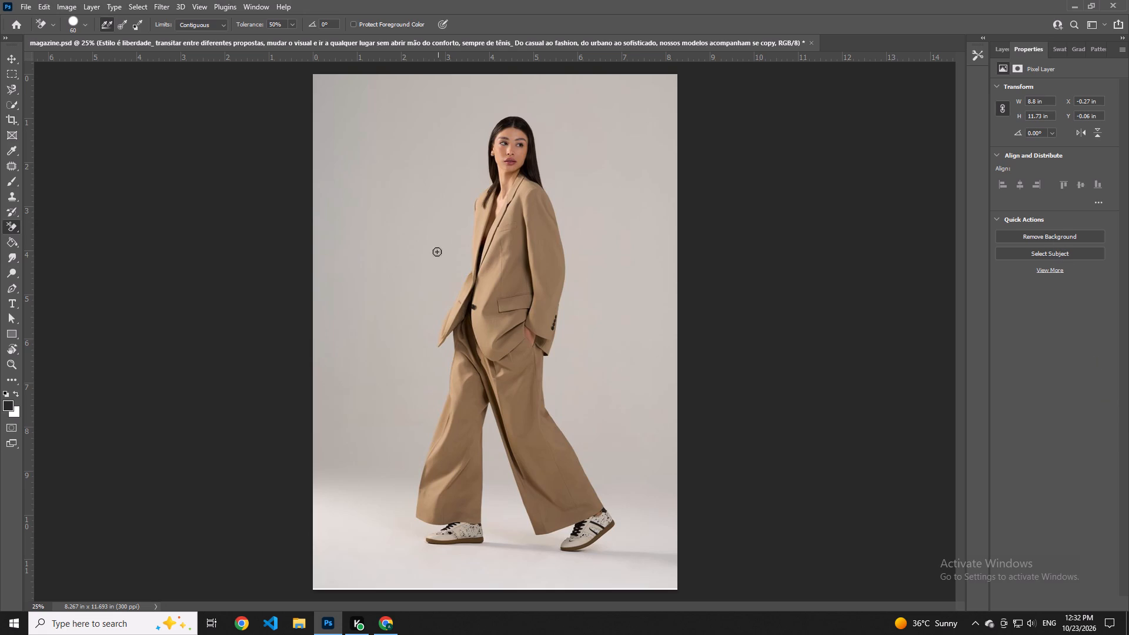
left_click(1047, 237)
left_click(997, 54)
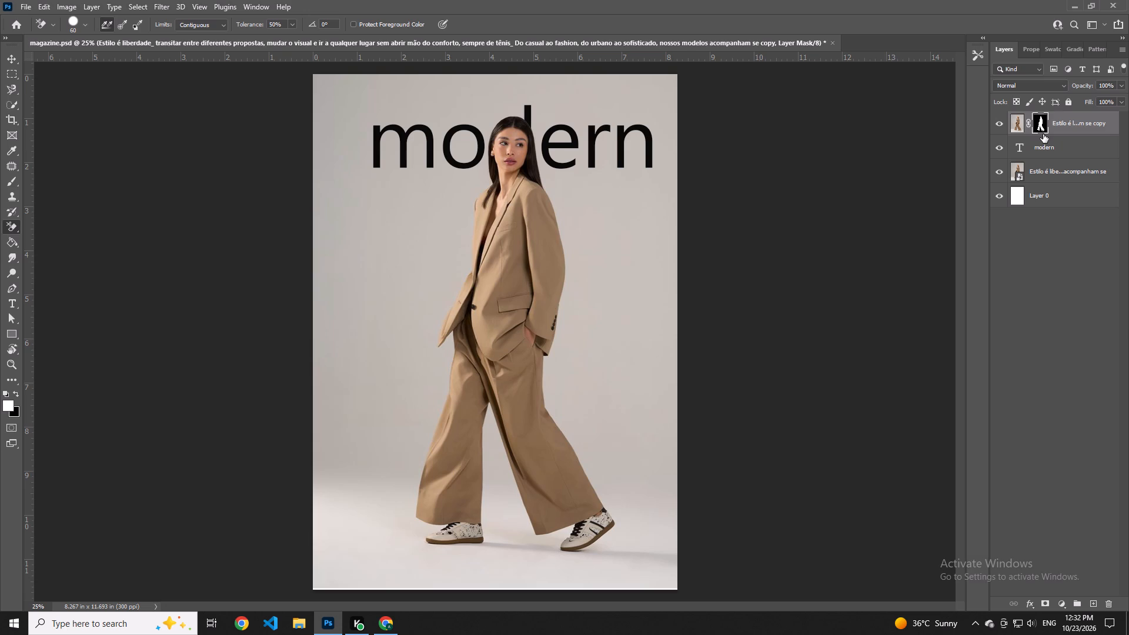
left_click(1030, 50)
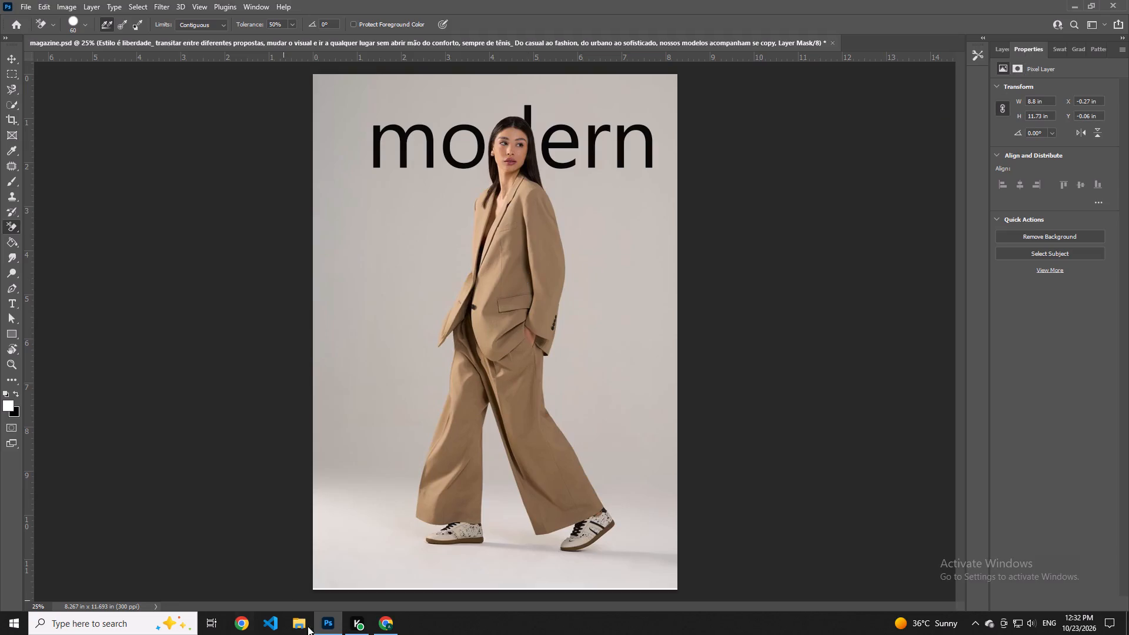
Switch to Chrome, open the download history from the Loggy3 site window, and remove the latest (1).exe entry.
left_click(390, 634)
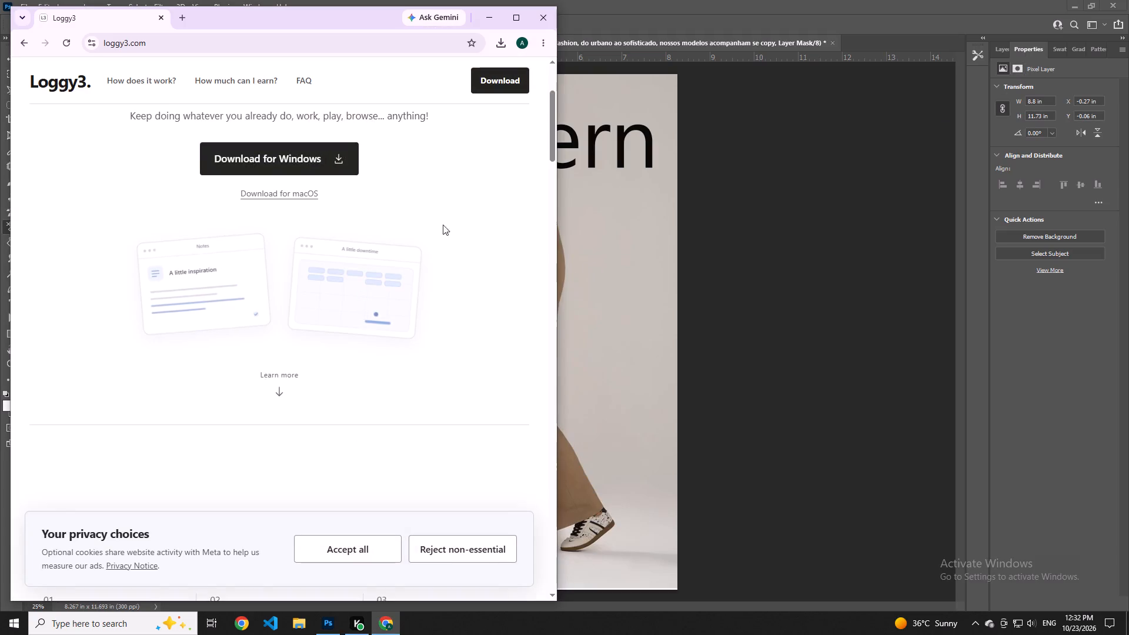
left_click(513, 38)
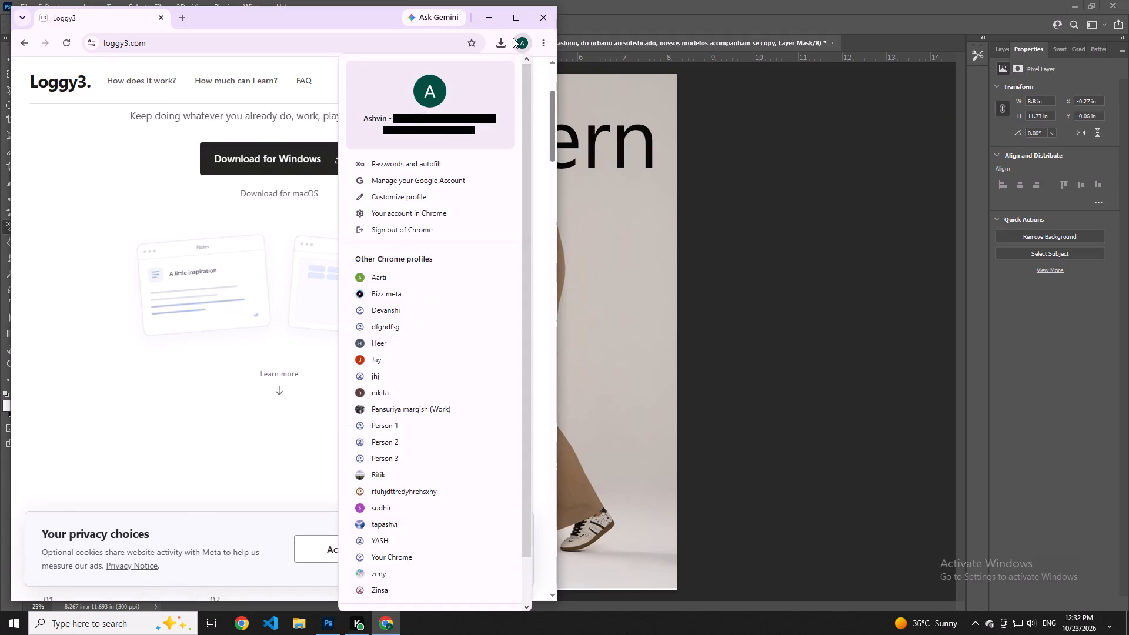
left_click(263, 249)
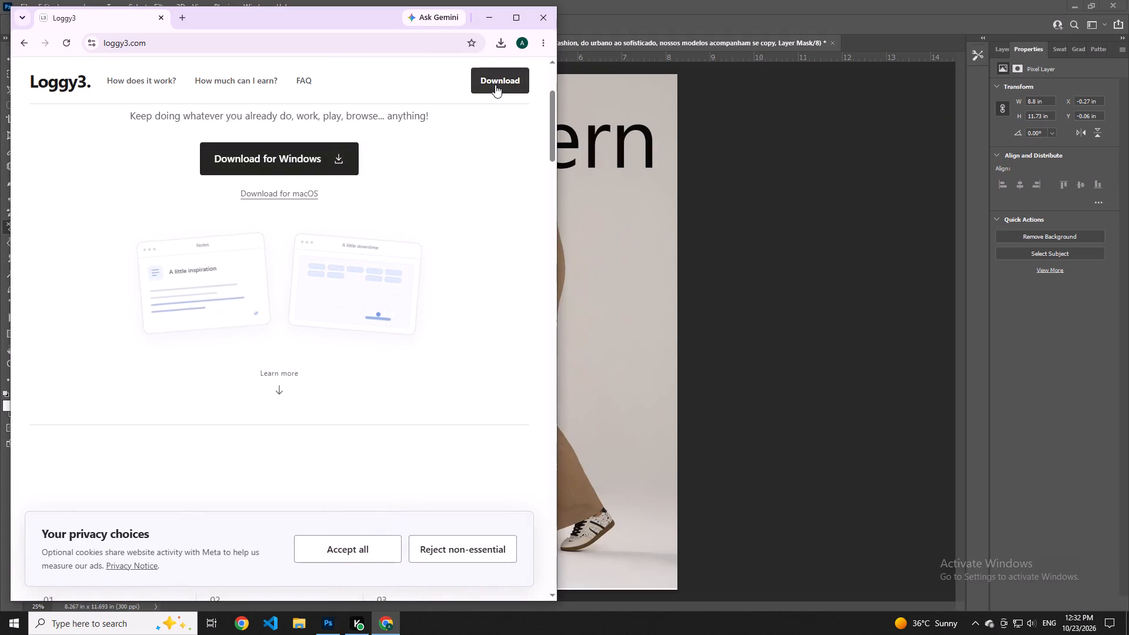
left_click(495, 85)
left_click(502, 46)
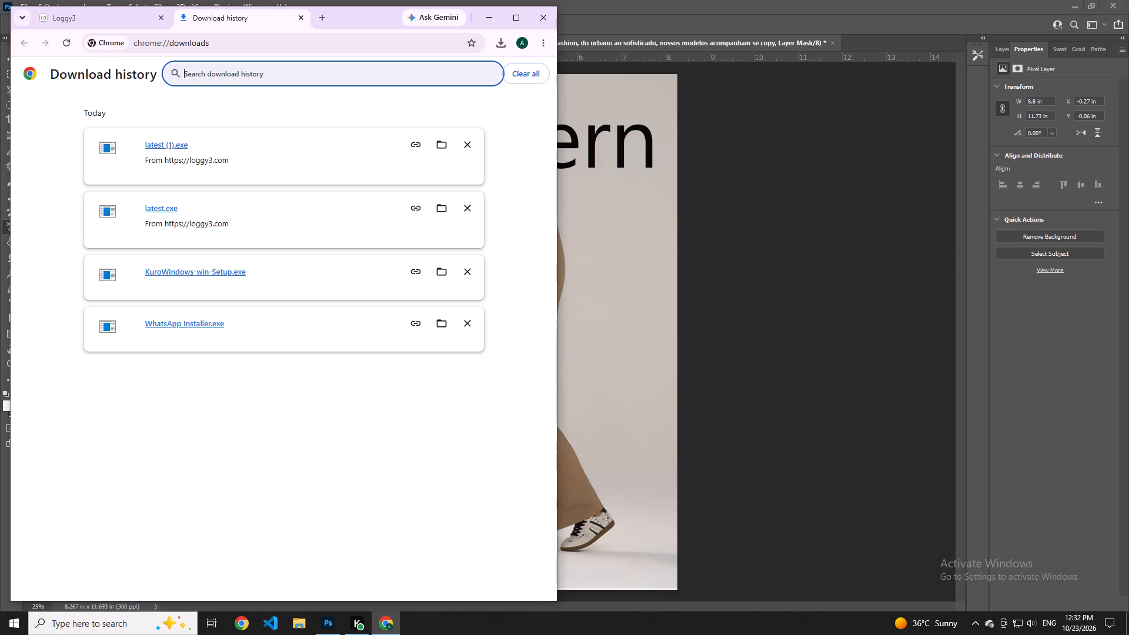
left_click(466, 152)
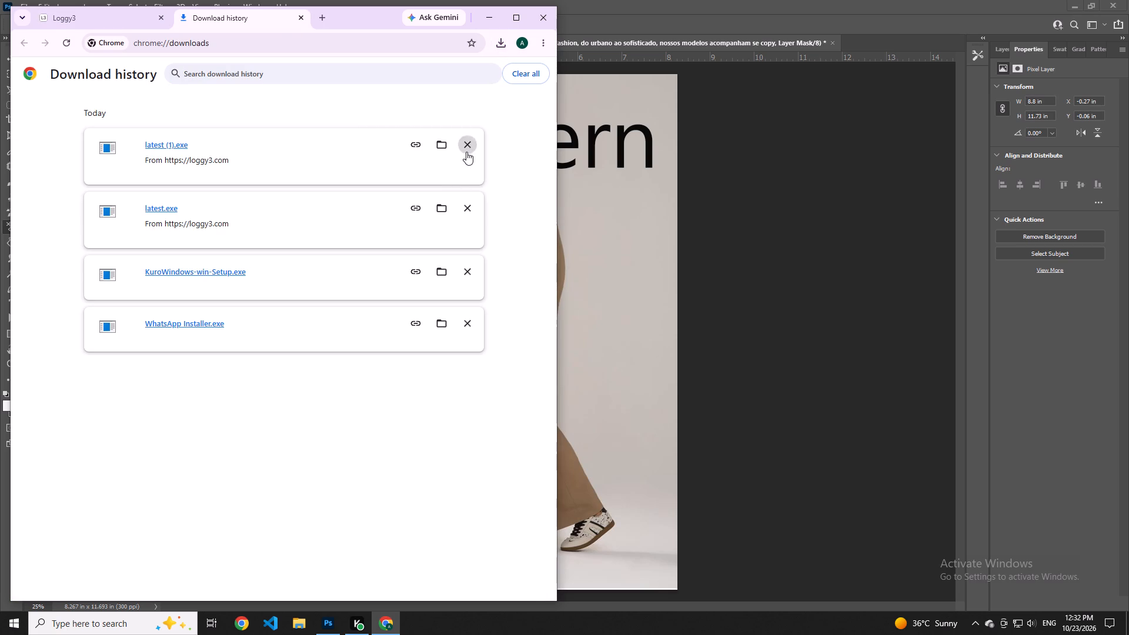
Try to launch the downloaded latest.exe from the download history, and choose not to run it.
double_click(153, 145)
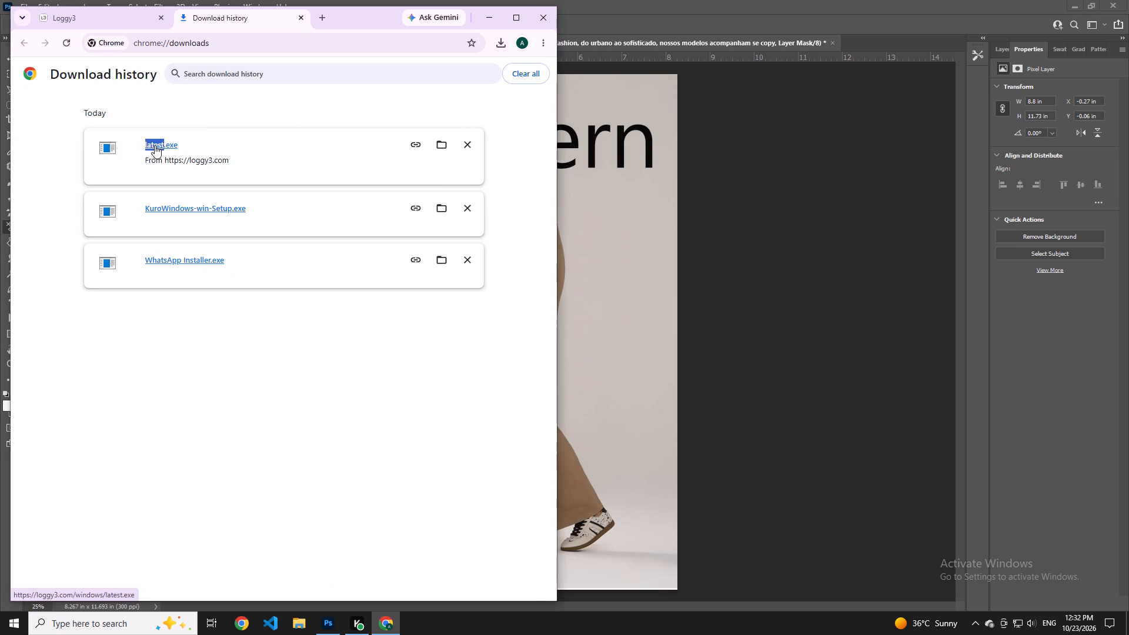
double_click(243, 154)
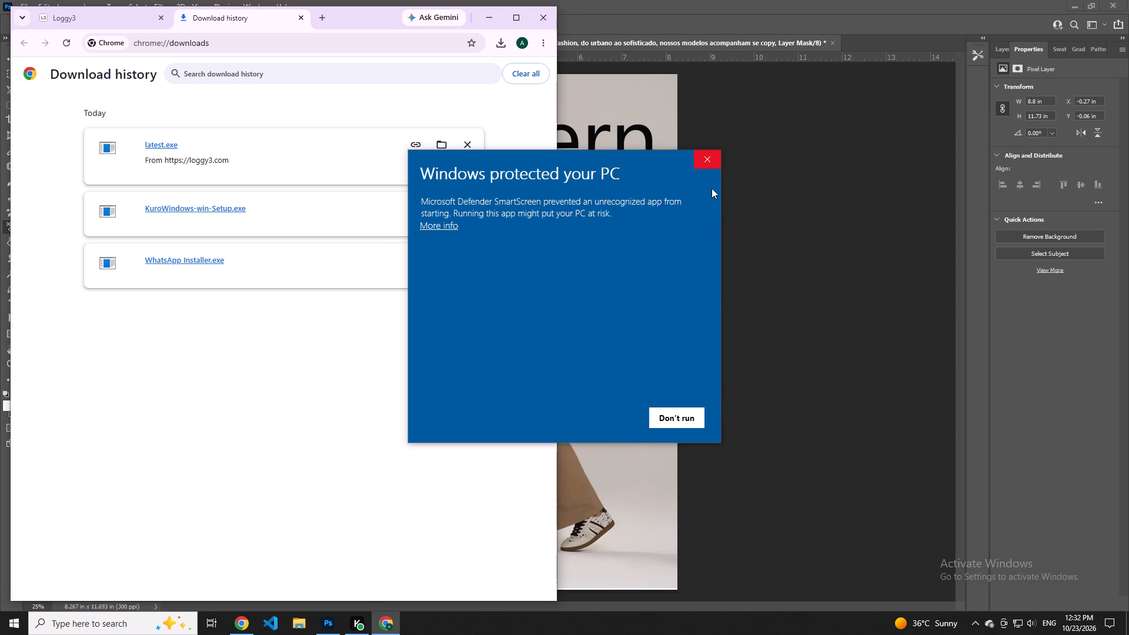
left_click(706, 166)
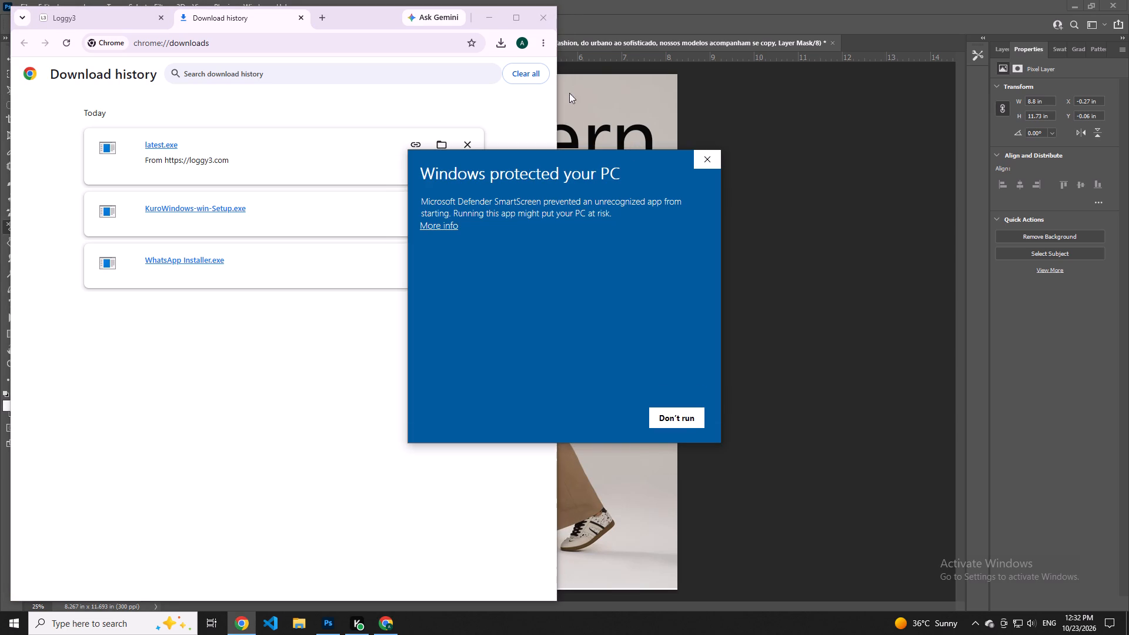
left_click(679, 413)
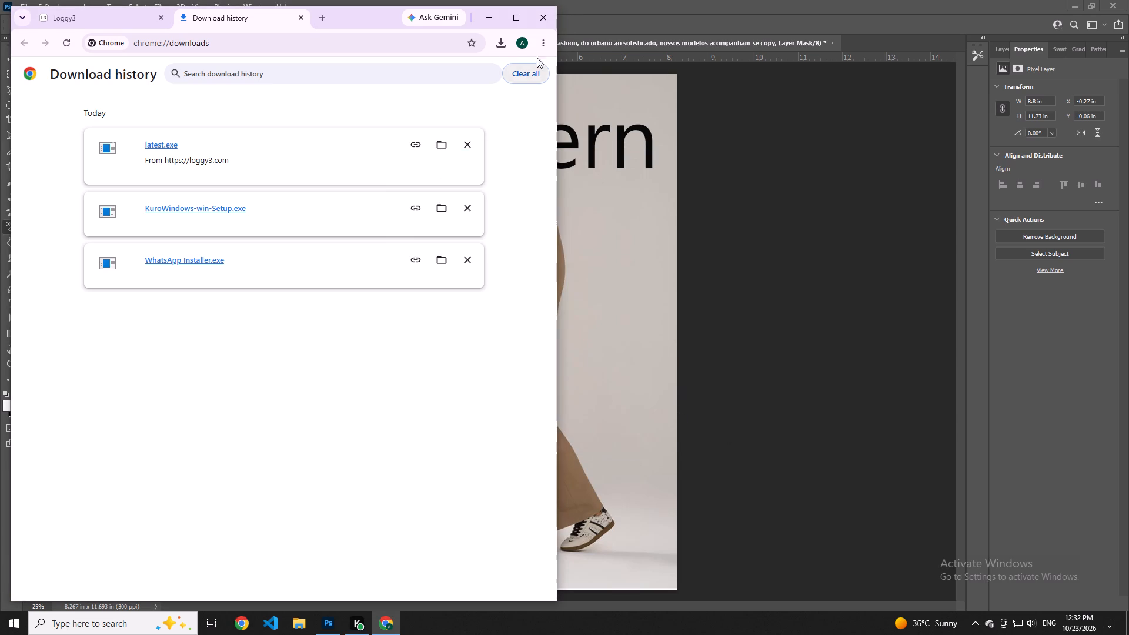
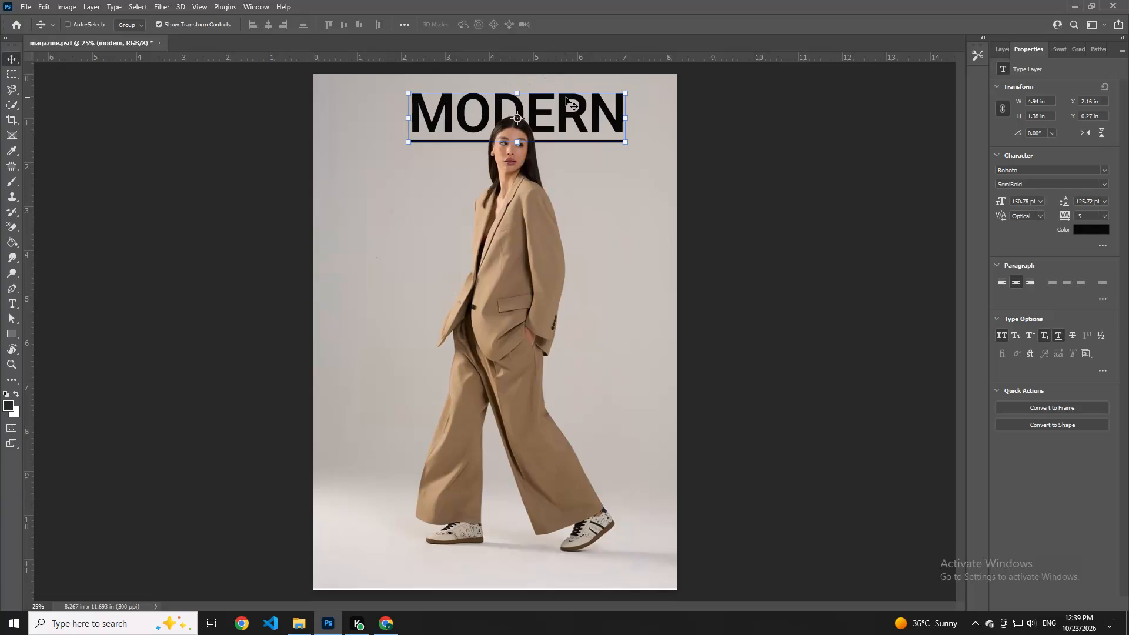
Delete the large "modern" title text layer from the magazine cover.
key("Delete")
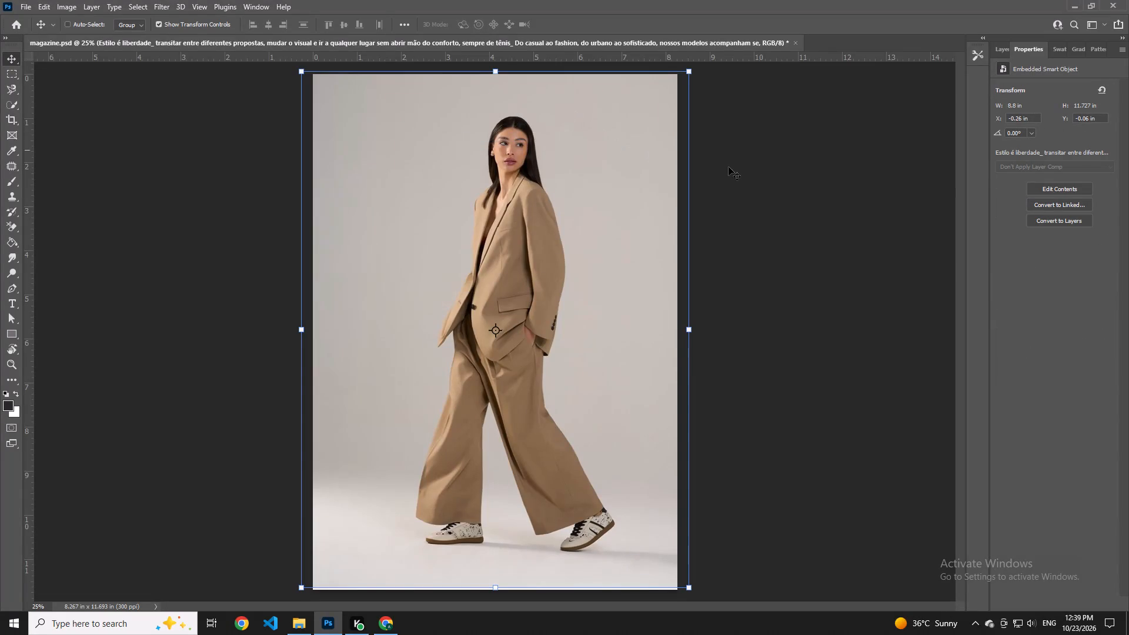
Open the contents of the model photo's embedded smart object for editing.
left_click(1060, 187)
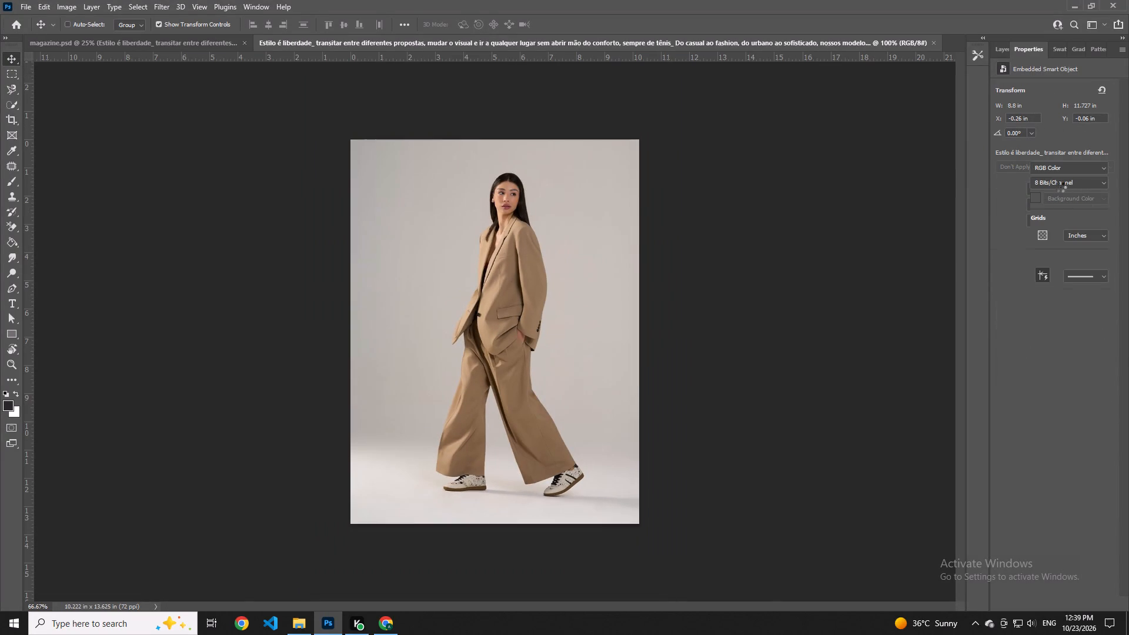
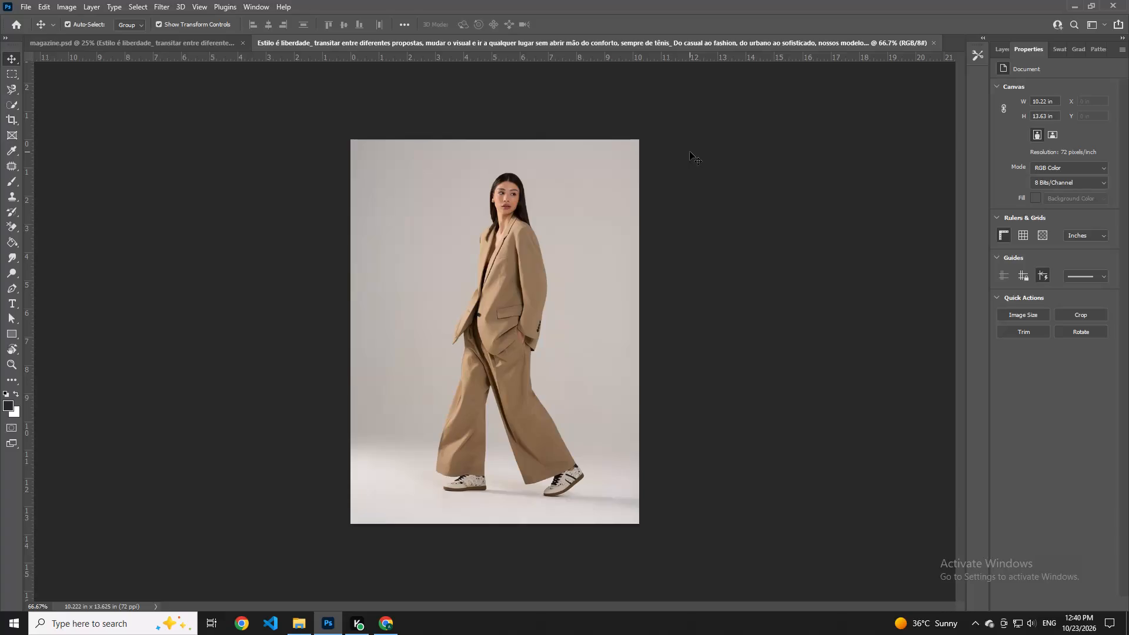
Create a new blank document 1080 mm wide and 1920 mm high at 300 pixels/inch, RGB colour with a white background.
key("ctrl+n")
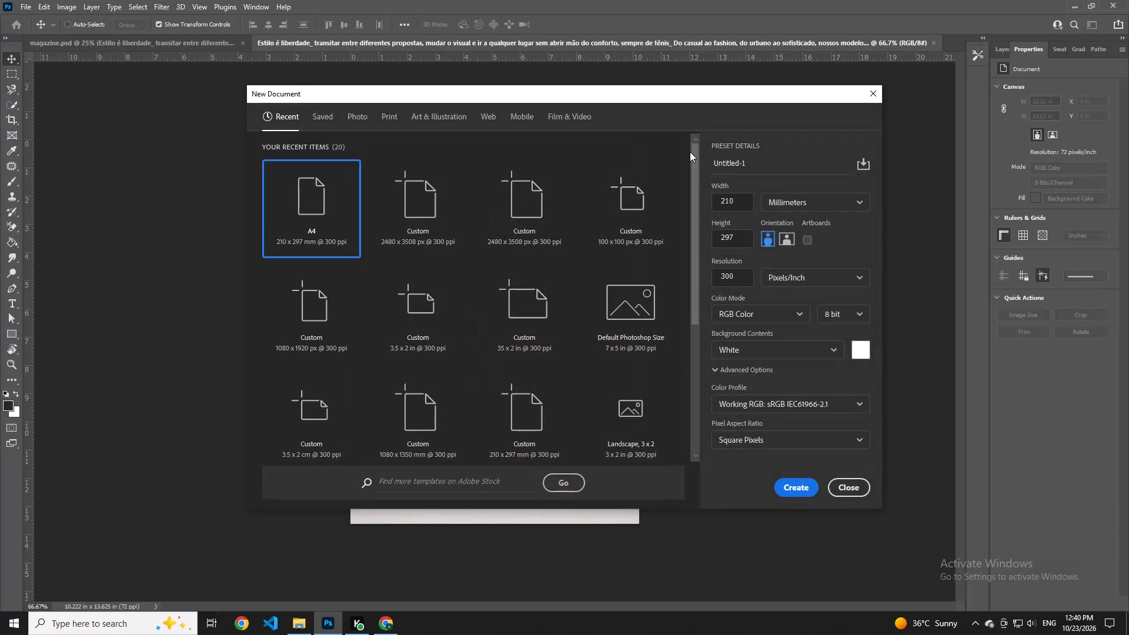
left_click(736, 202)
key("BackSpace")
key("BackSpace")
key("BackSpace")
key("BackSpace")
key("BackSpace")
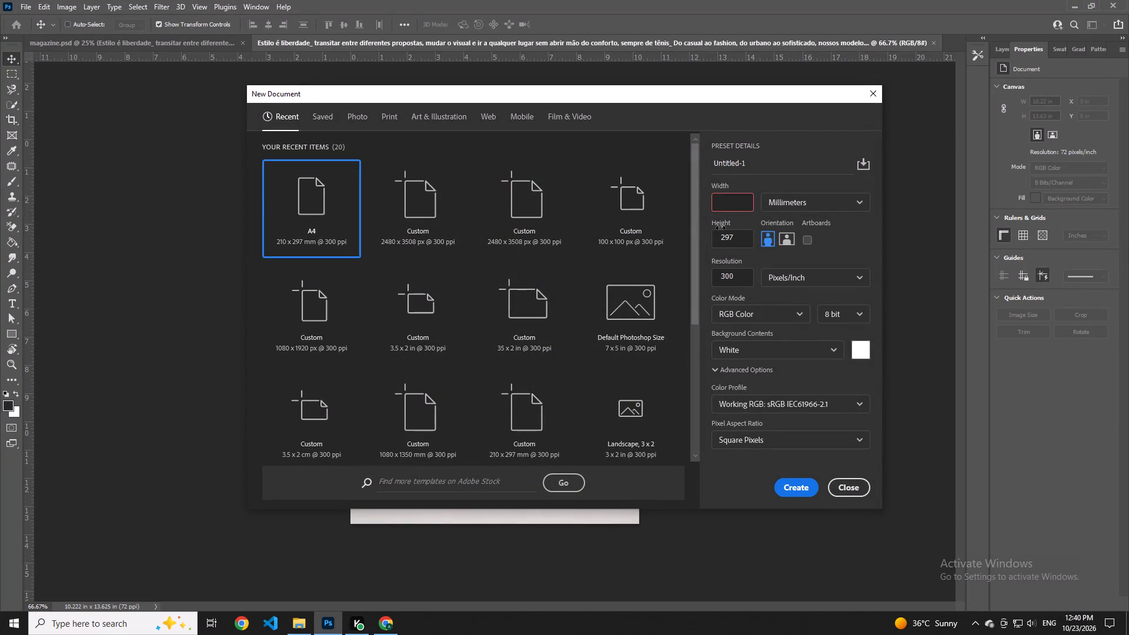
type("1080")
left_click(735, 238)
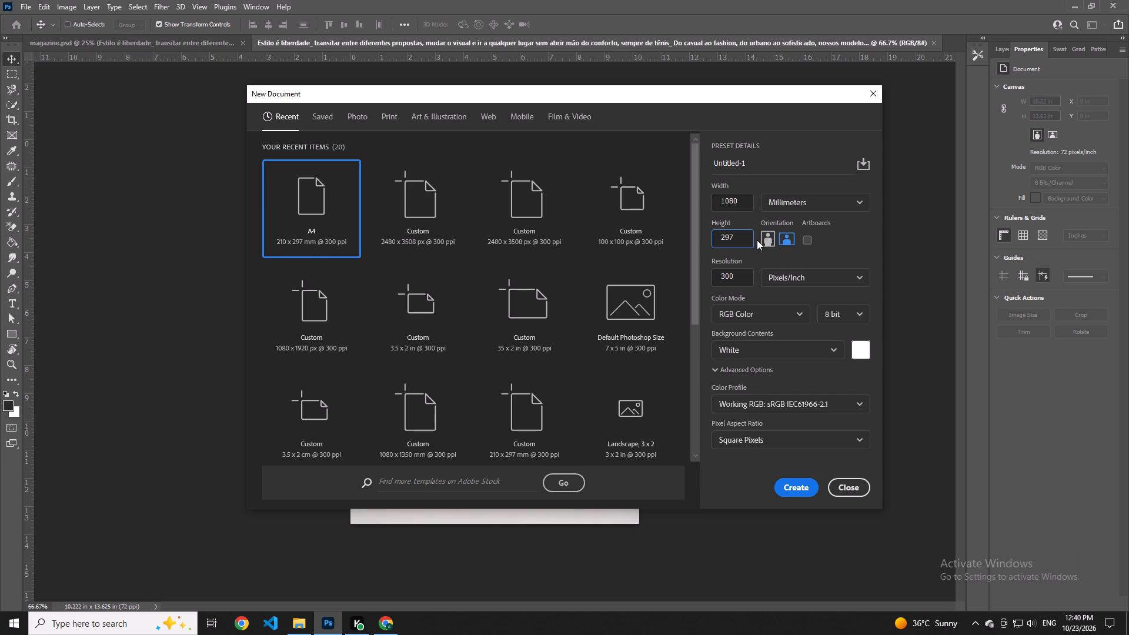
key("BackSpace")
key("BackSpace")
key("BackSpace")
type("19")
type("20")
left_click(794, 489)
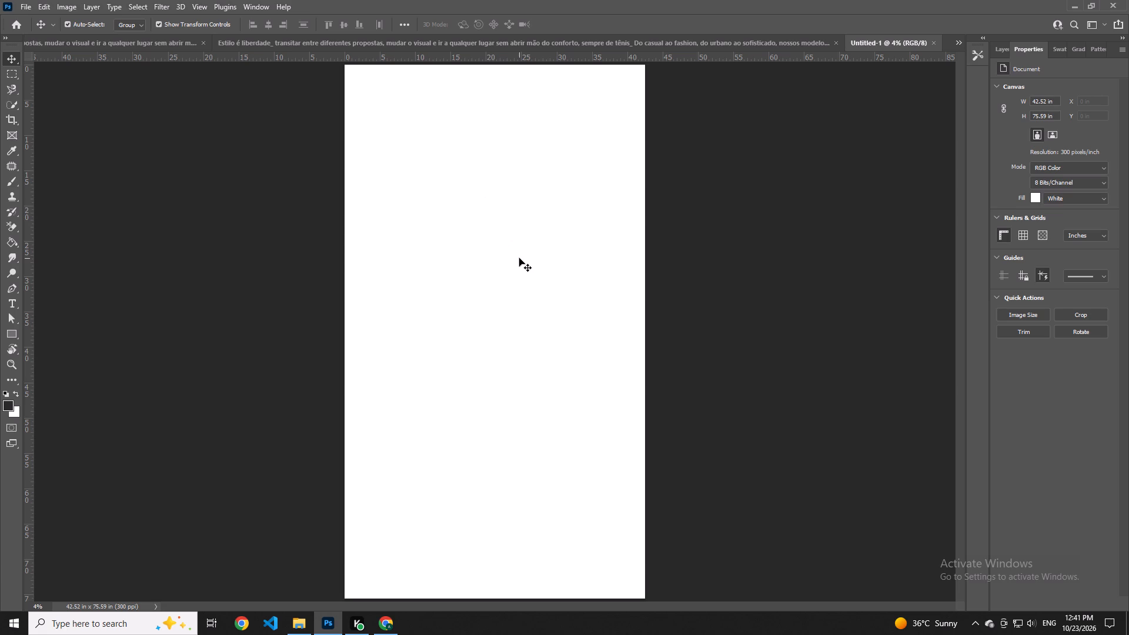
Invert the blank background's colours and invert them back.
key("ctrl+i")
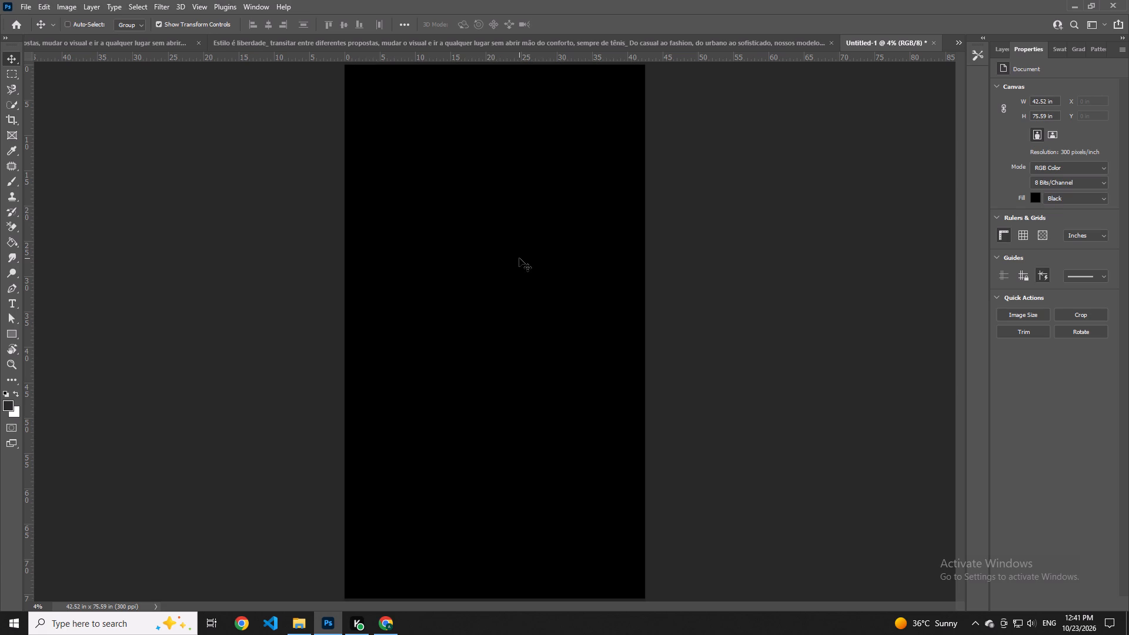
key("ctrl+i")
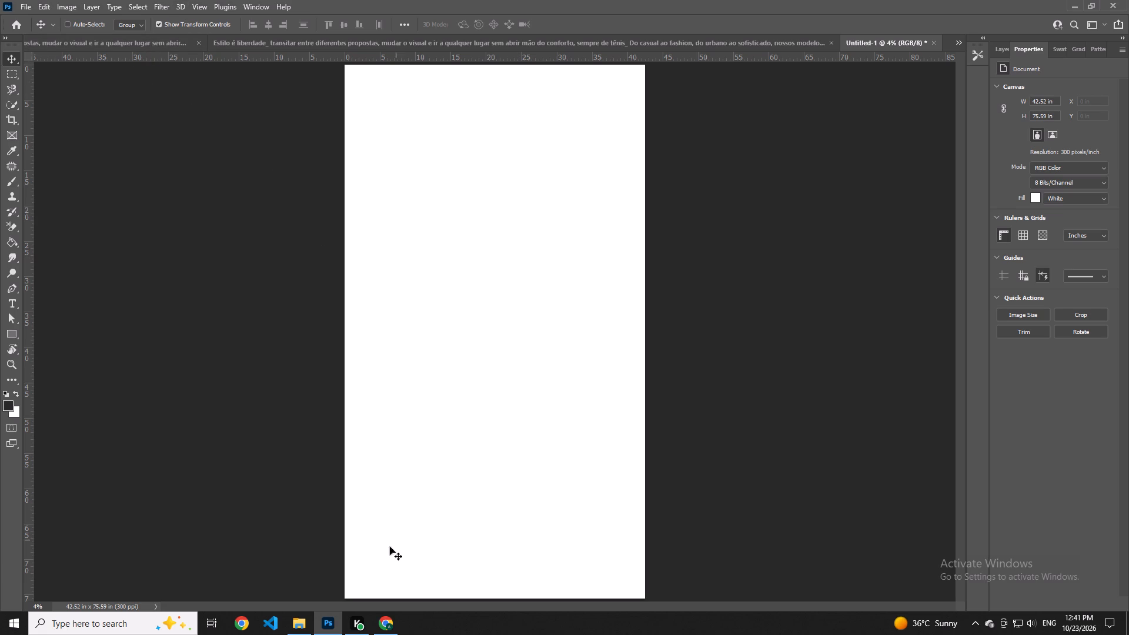
Switch to File Explorer and browse the OneDrive folders, Quick access and the mahek folder for the model image.
left_click(300, 626)
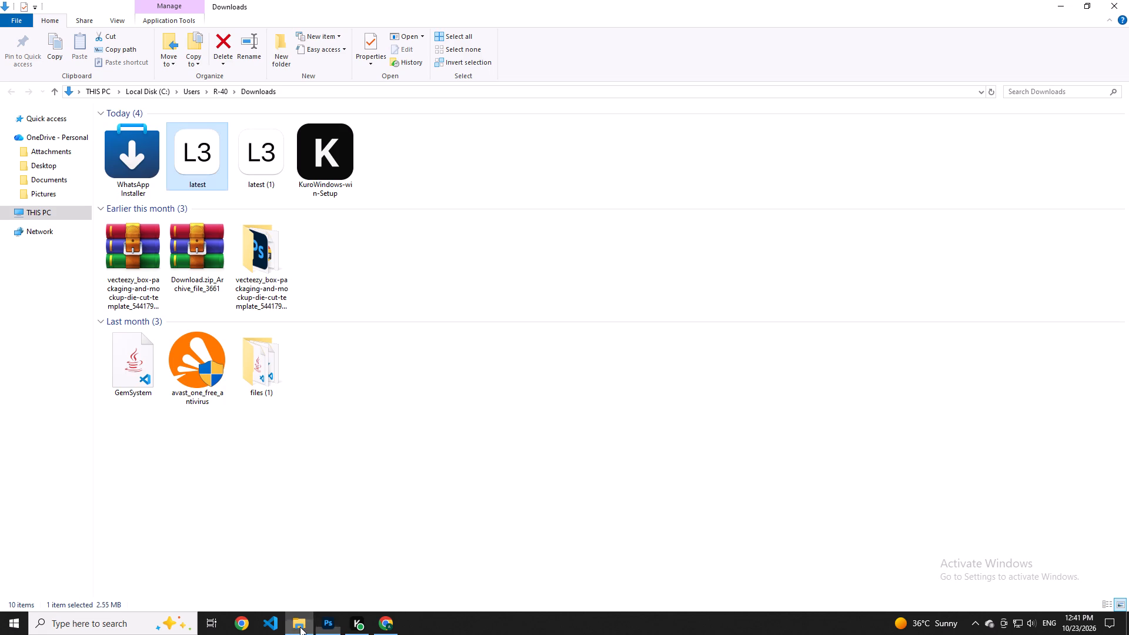
left_click(49, 178)
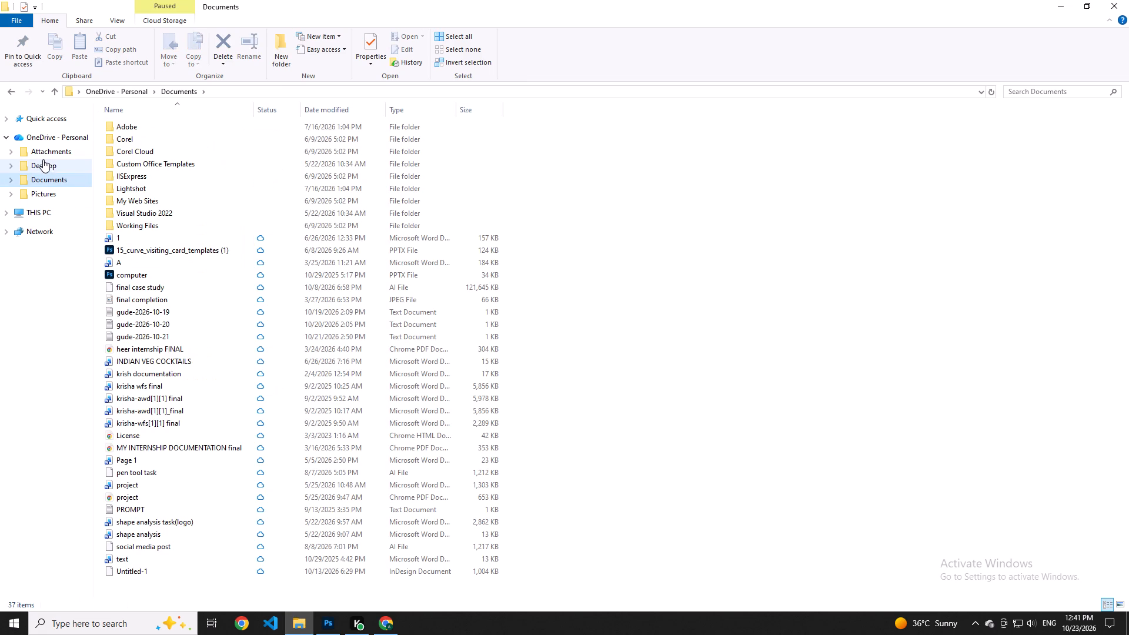
left_click(43, 159)
left_click(48, 145)
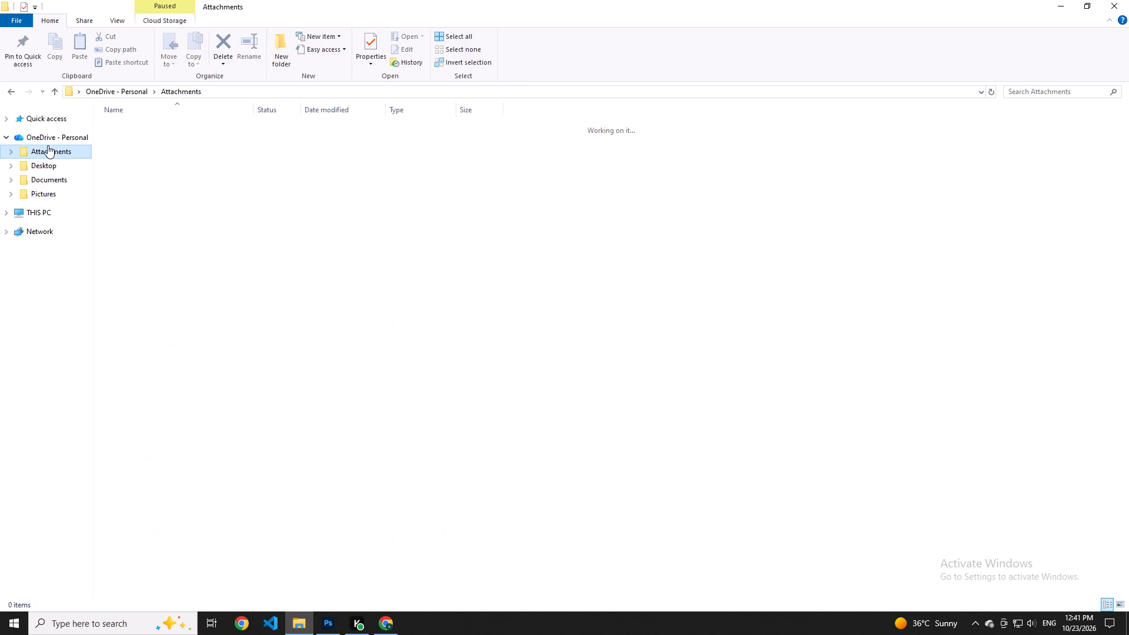
left_click(42, 138)
left_click(45, 118)
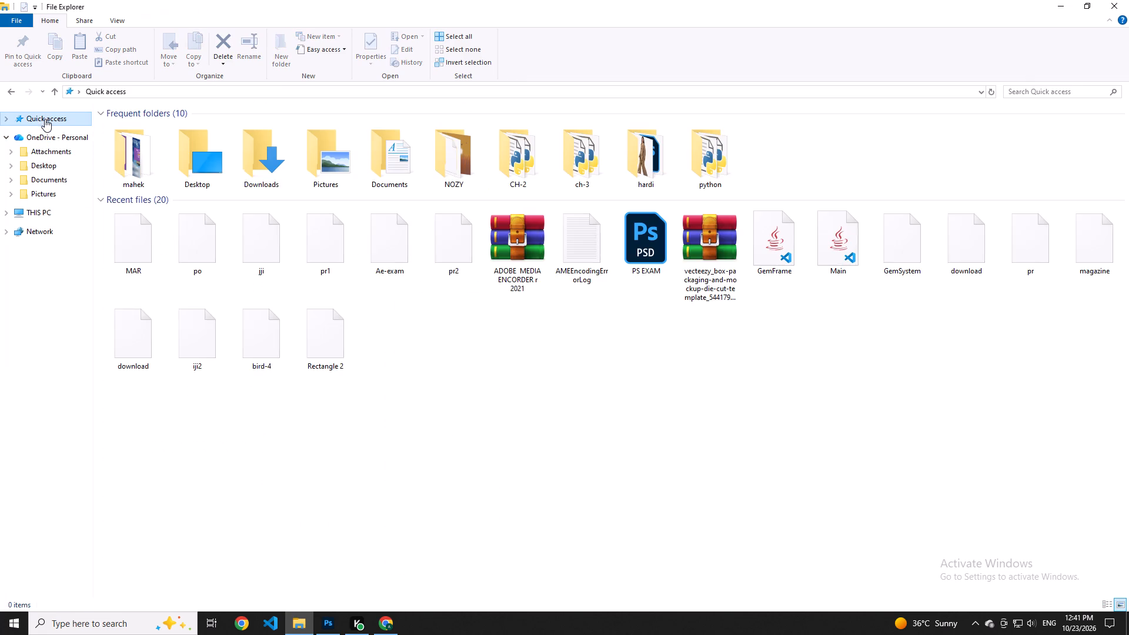
left_click(138, 161)
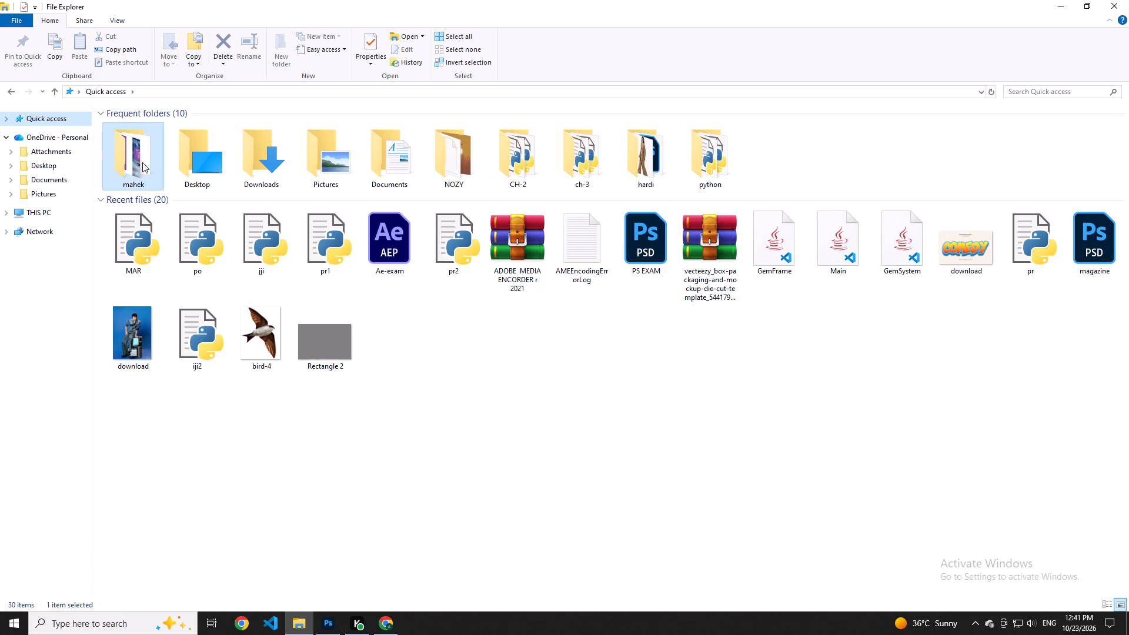
left_click(142, 162)
double_click(144, 163)
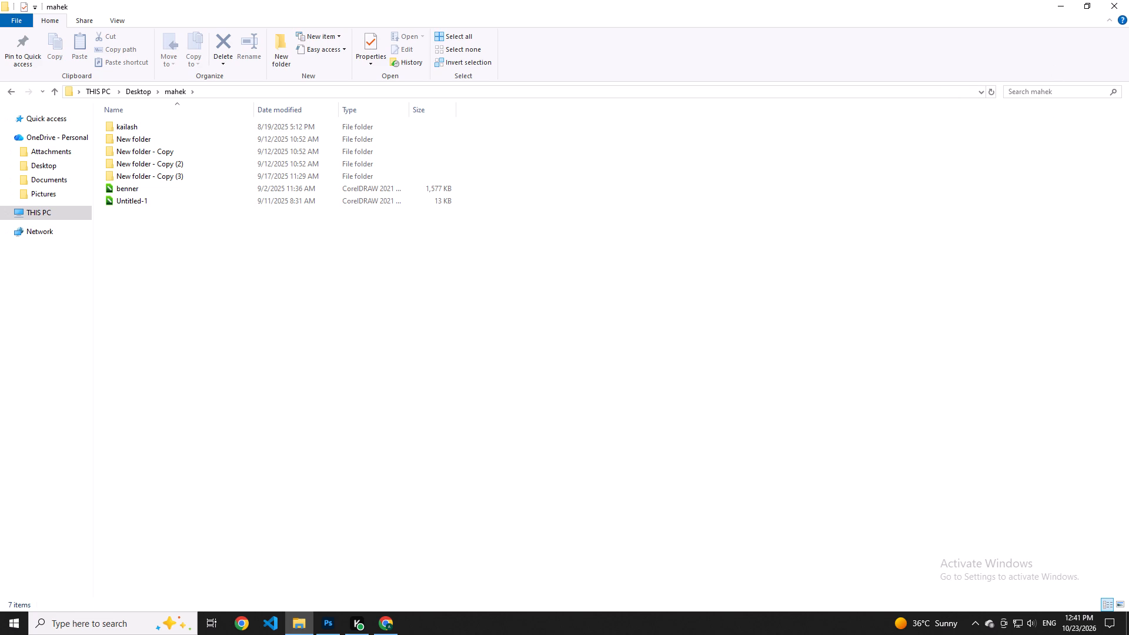
key("ctrl+z")
left_click(55, 21)
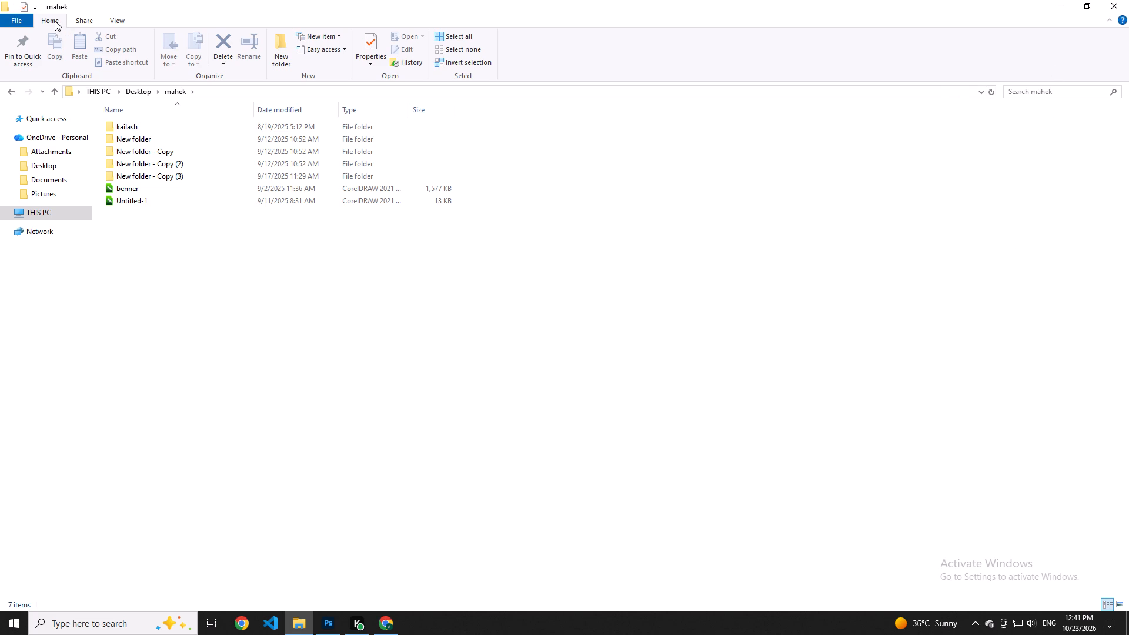
left_click(55, 21)
left_click(17, 151)
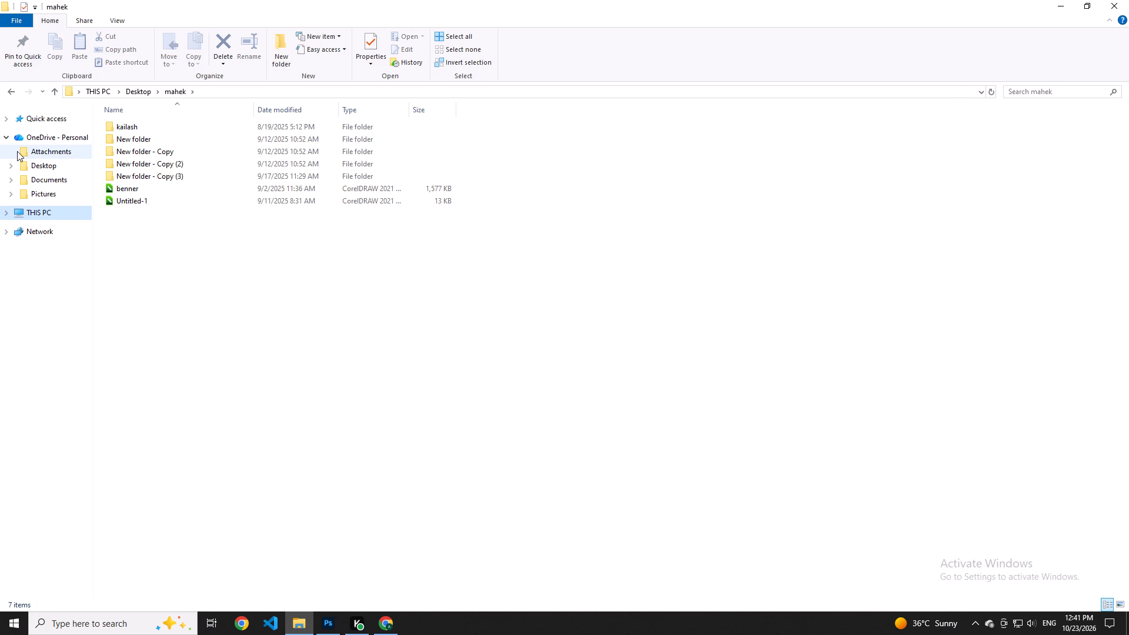
left_click(49, 165)
left_click(61, 145)
left_click(64, 127)
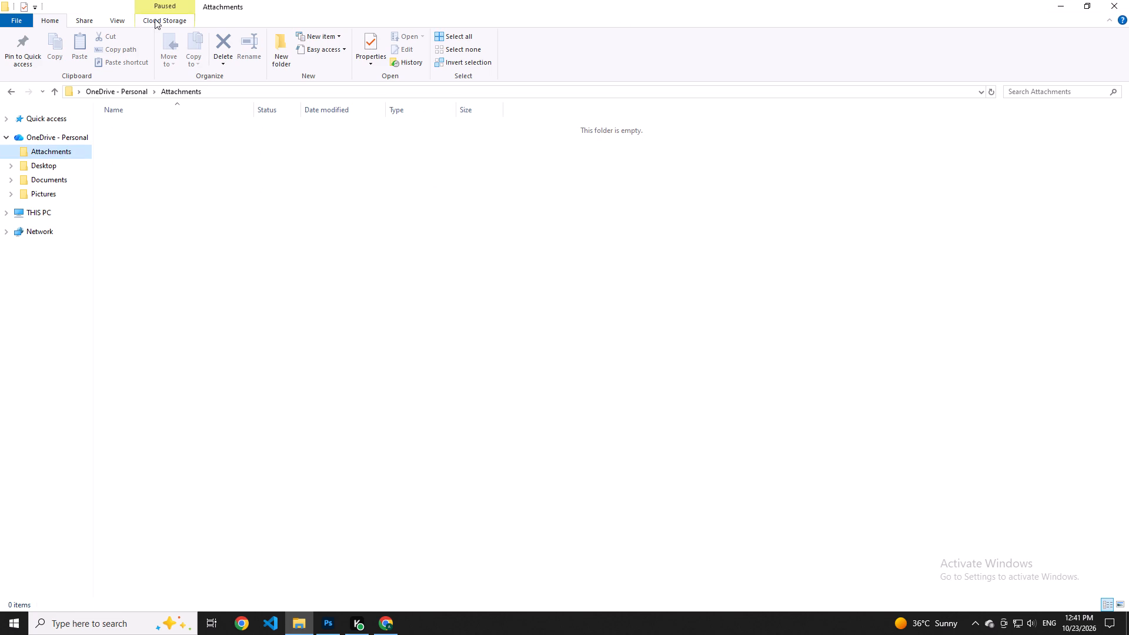
left_click(9, 91)
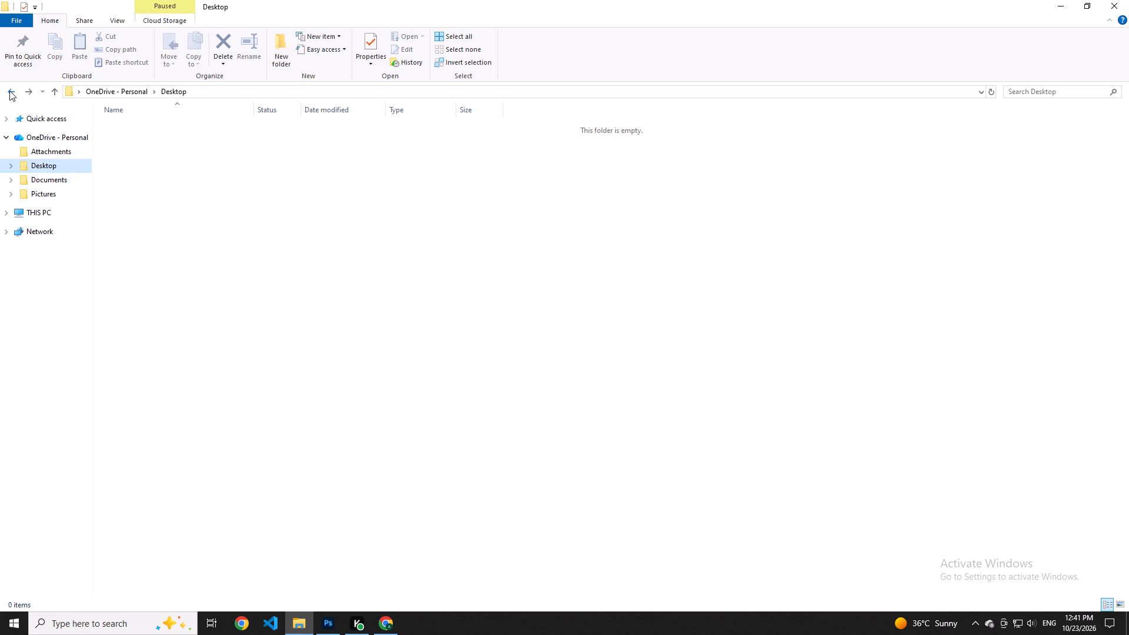
left_click(9, 91)
left_click(9, 91)
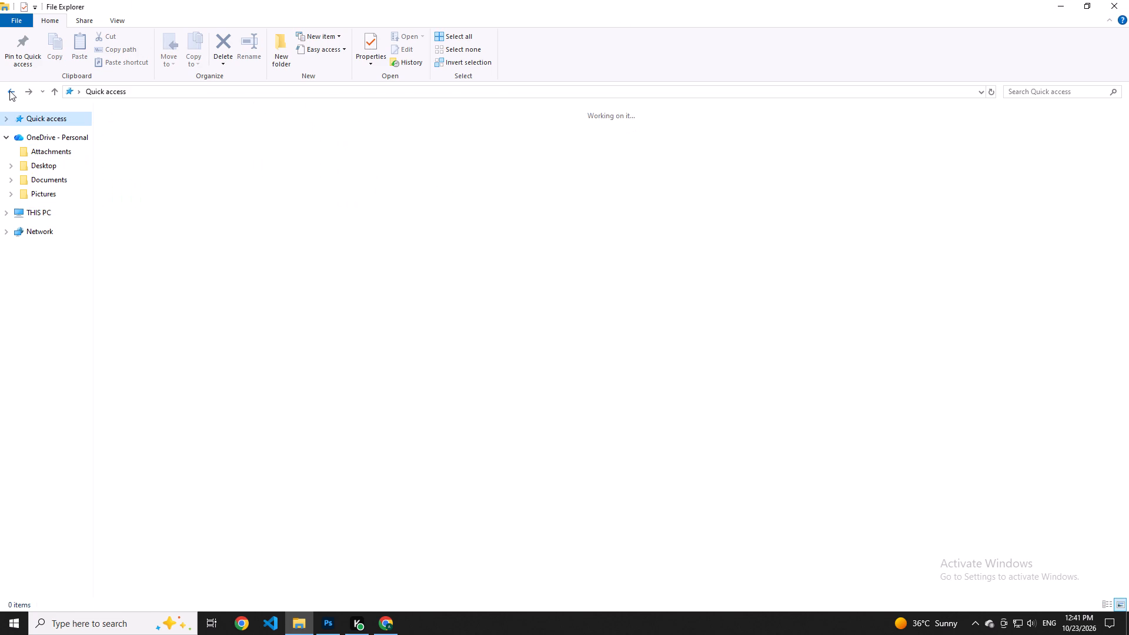
Open the hardi folder, preview the background-free model cutout, and place that image into the new Photoshop document.
left_click(662, 156)
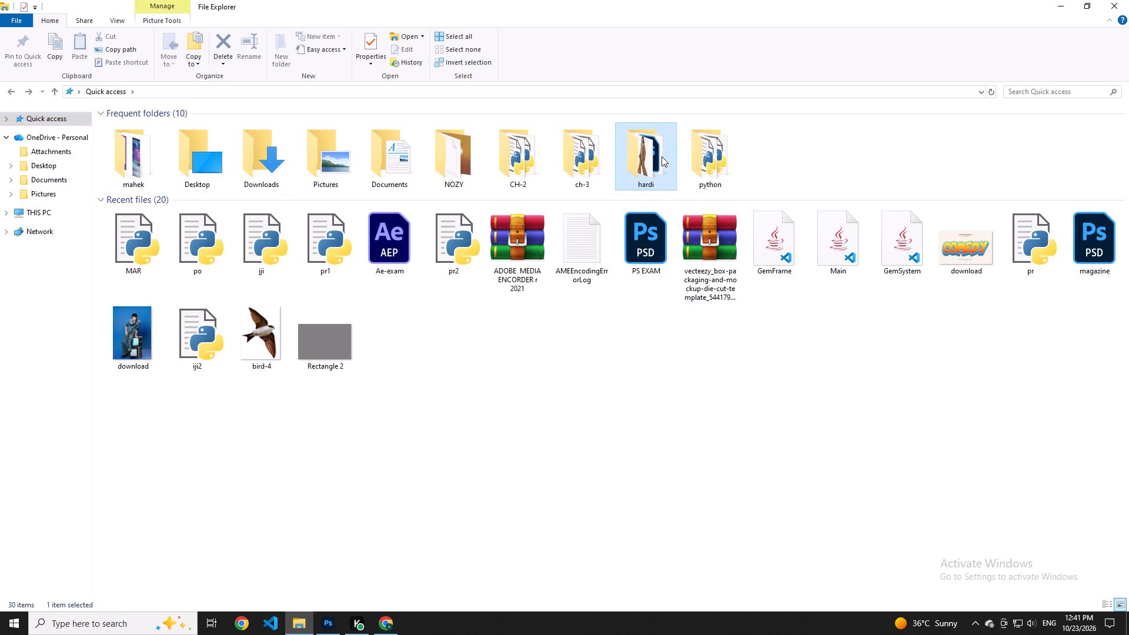
double_click(662, 156)
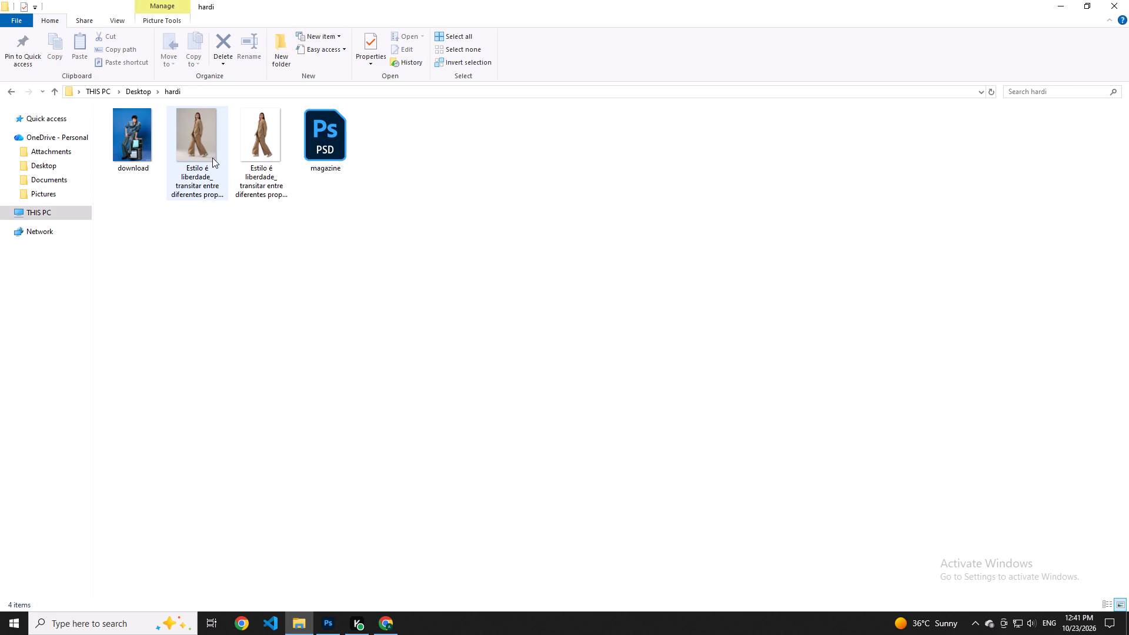
double_click(259, 142)
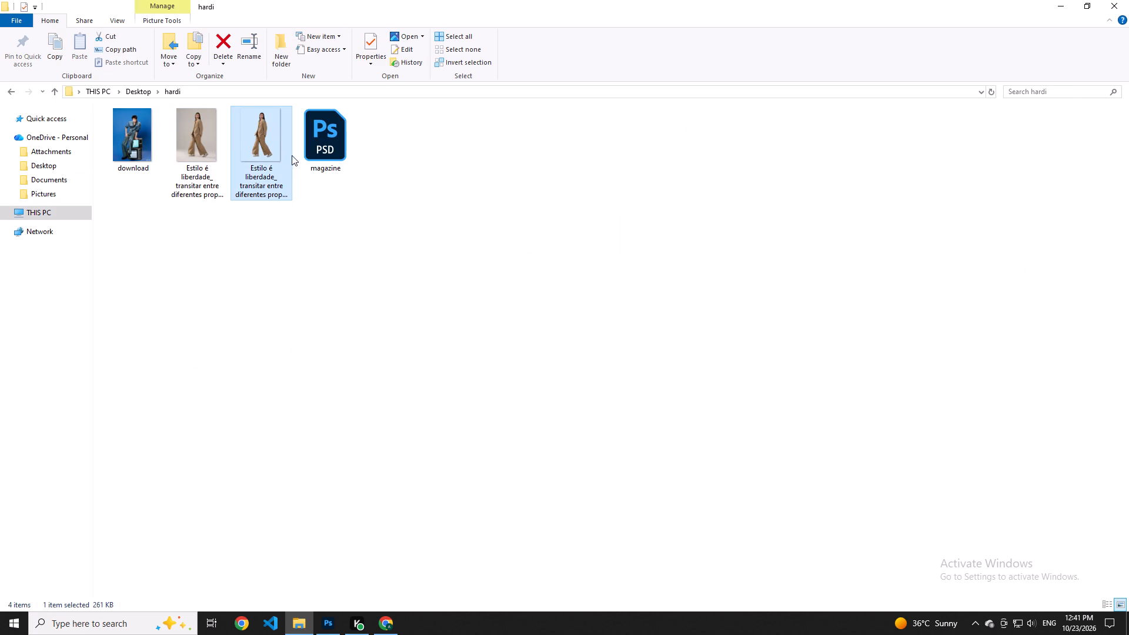
left_click(264, 137)
left_click(264, 137)
left_click_drag(264, 137, 319, 618)
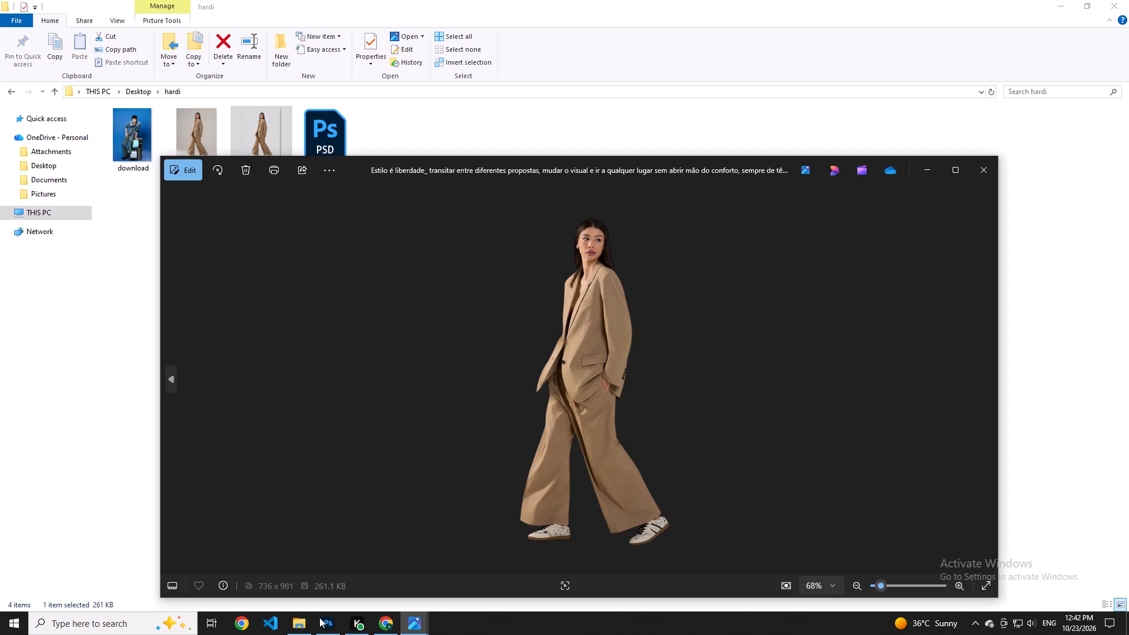
left_click(981, 172)
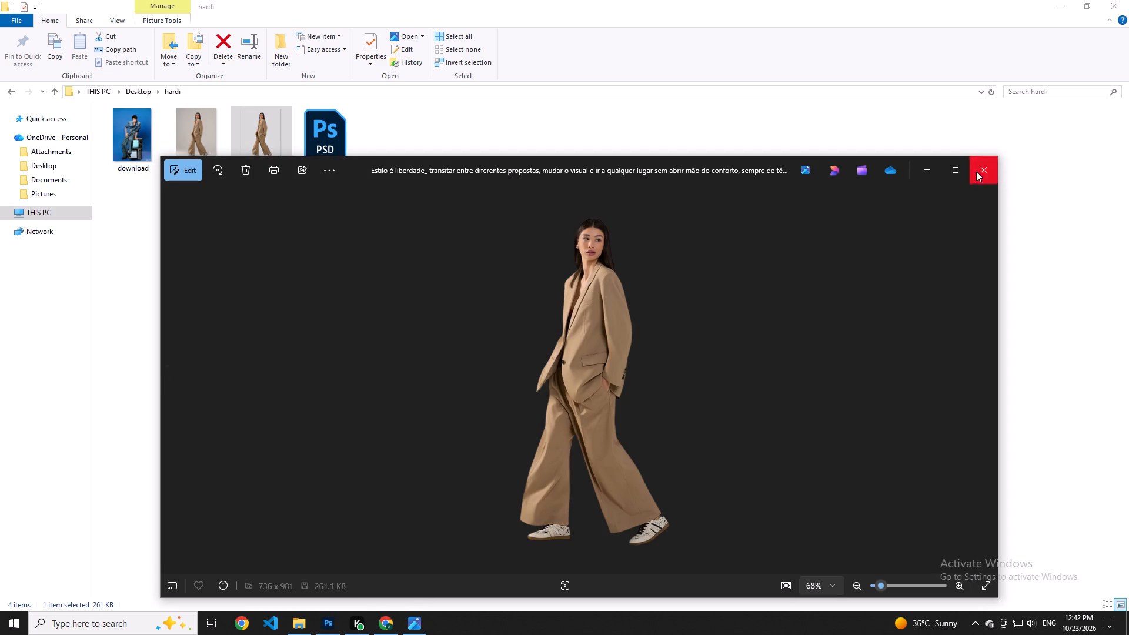
left_click_drag(252, 118, 315, 634)
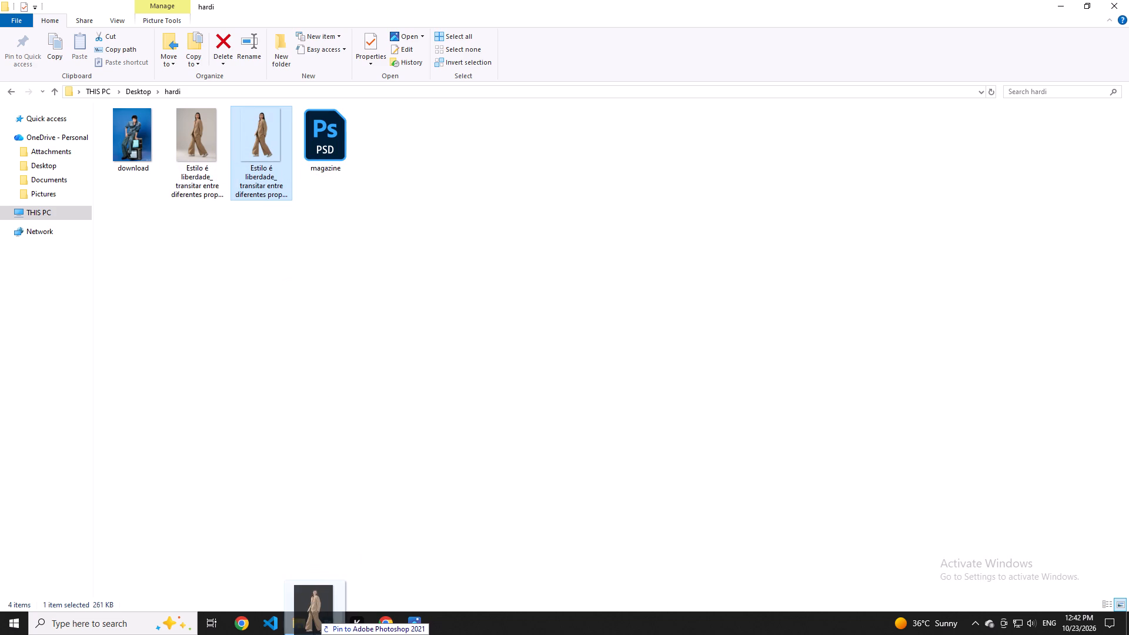
left_click_drag(315, 634, 505, 362)
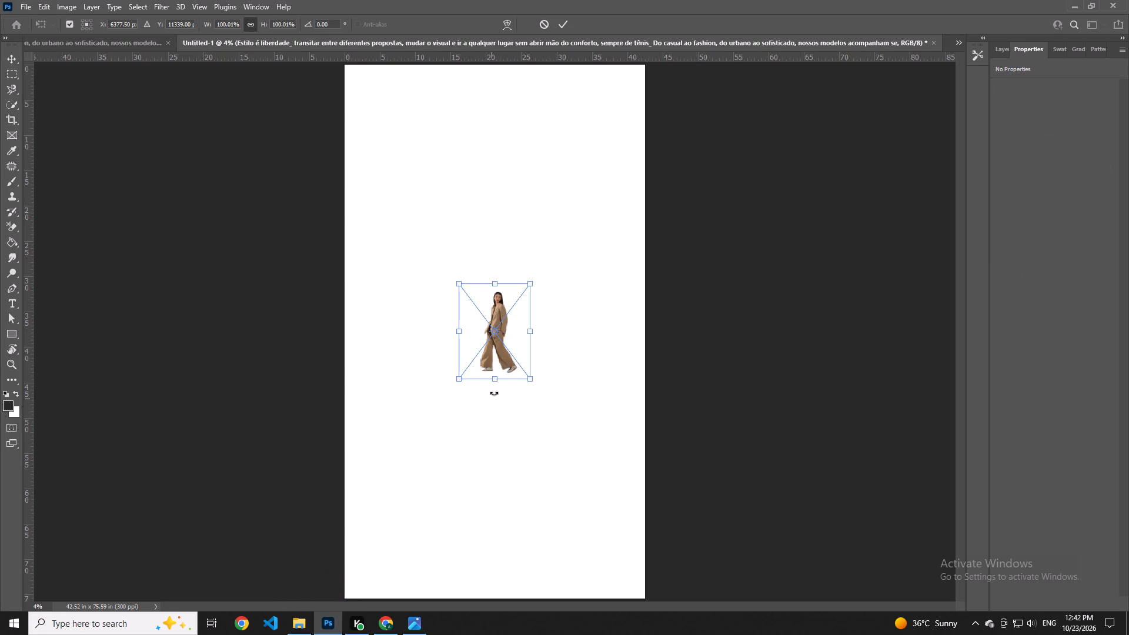
Enlarge the placed model cutout proportionally to about 390% and keep it horizontally centred on the page.
left_click_drag(493, 377, 506, 519)
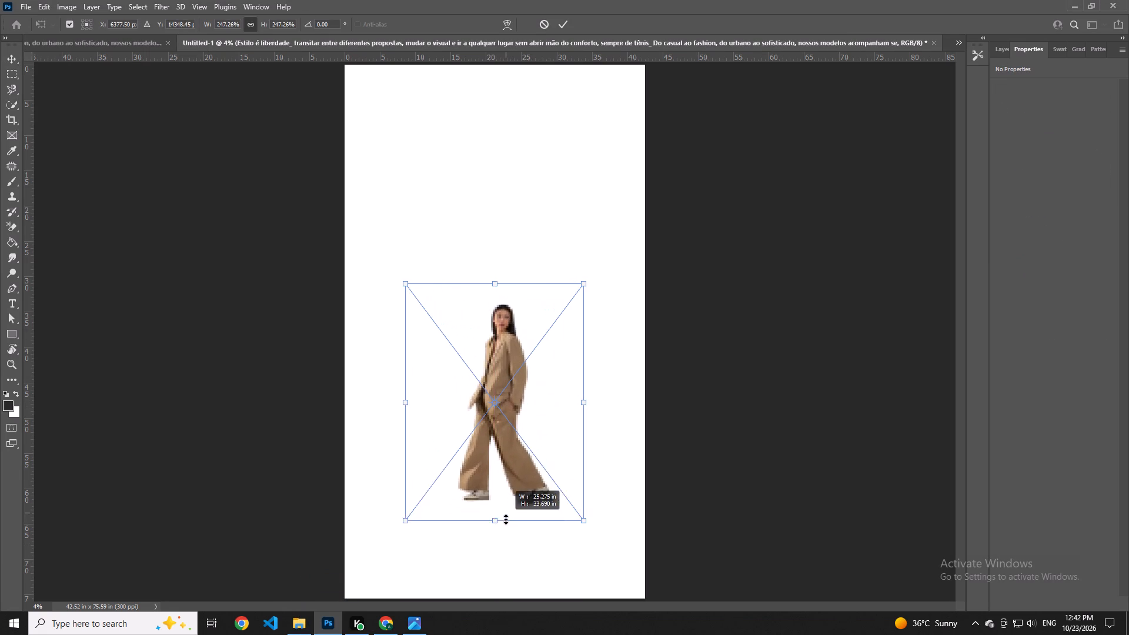
left_click_drag(506, 519, 505, 520)
left_click_drag(493, 409, 502, 329)
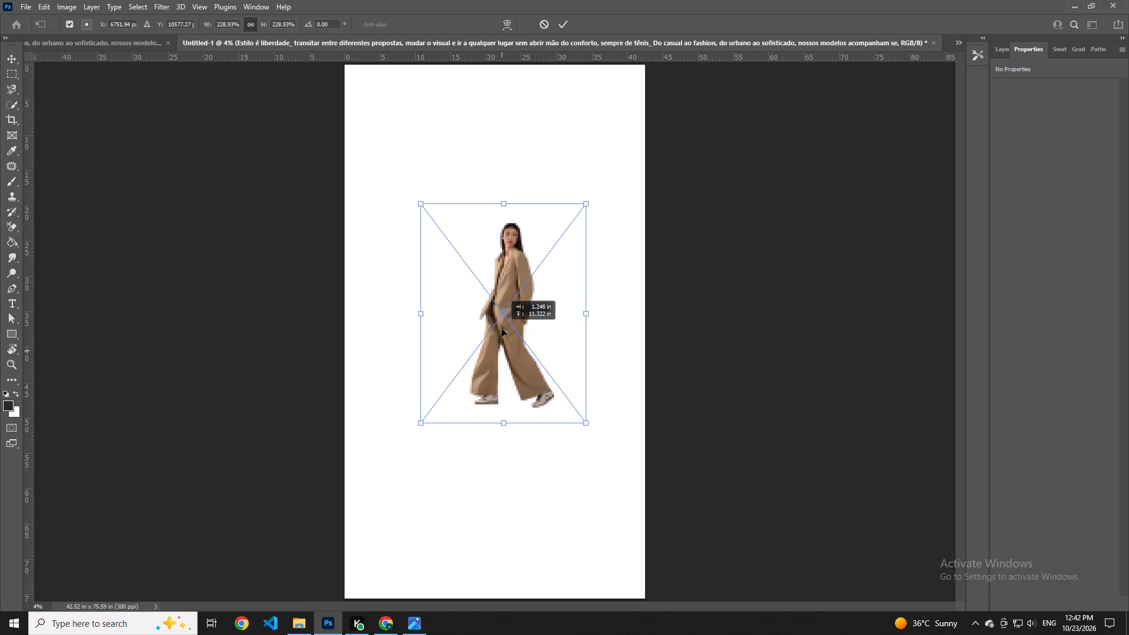
left_click_drag(502, 329, 492, 309)
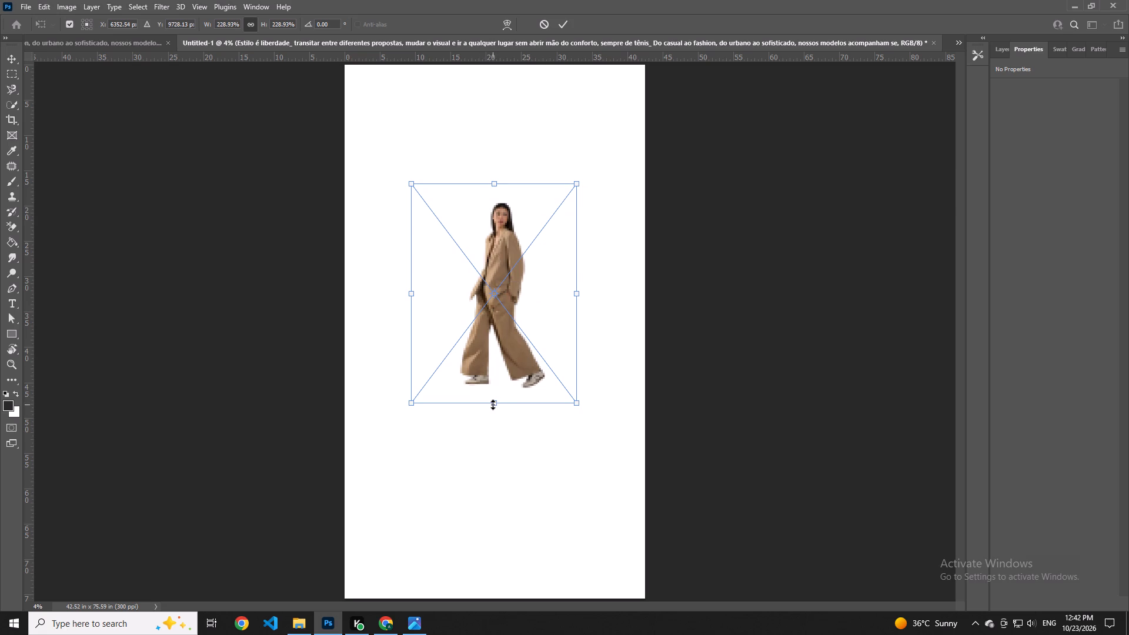
left_click_drag(494, 403, 500, 557)
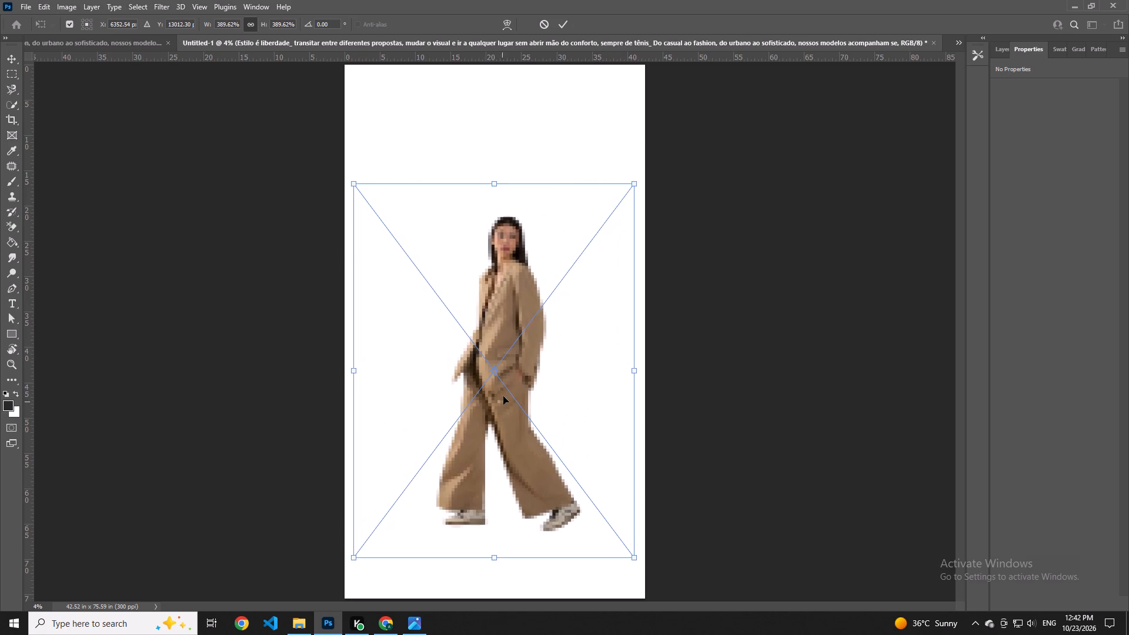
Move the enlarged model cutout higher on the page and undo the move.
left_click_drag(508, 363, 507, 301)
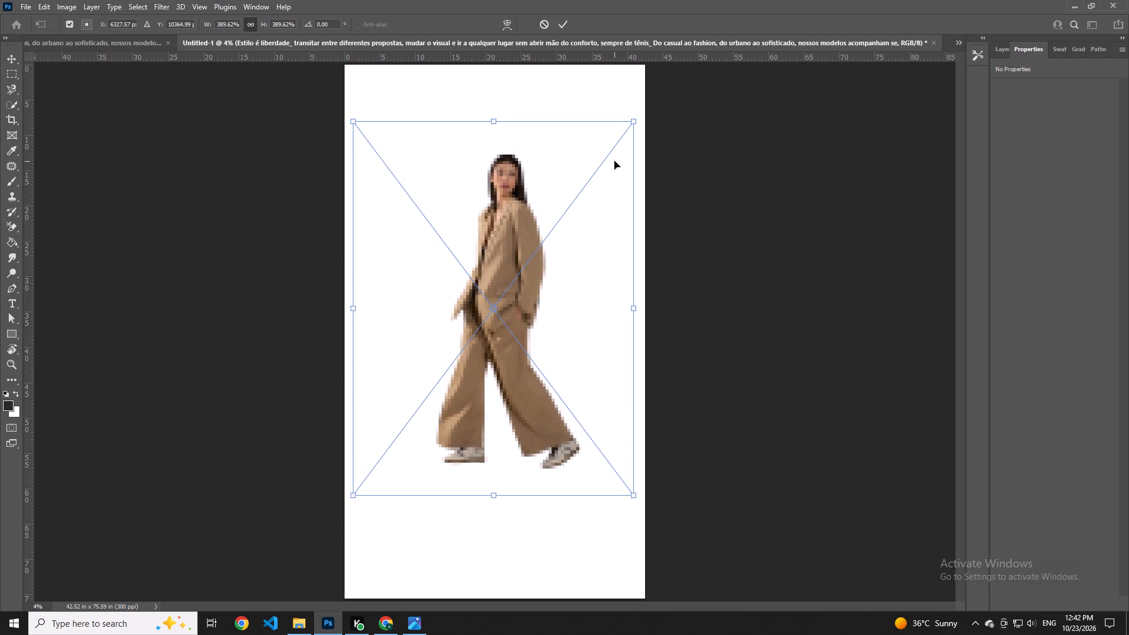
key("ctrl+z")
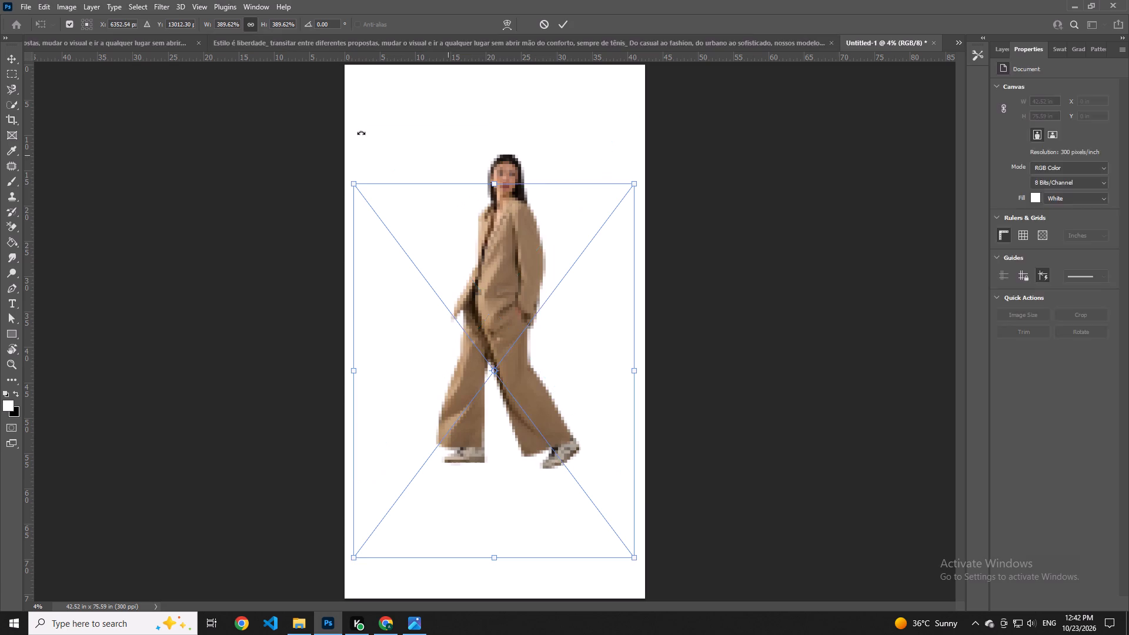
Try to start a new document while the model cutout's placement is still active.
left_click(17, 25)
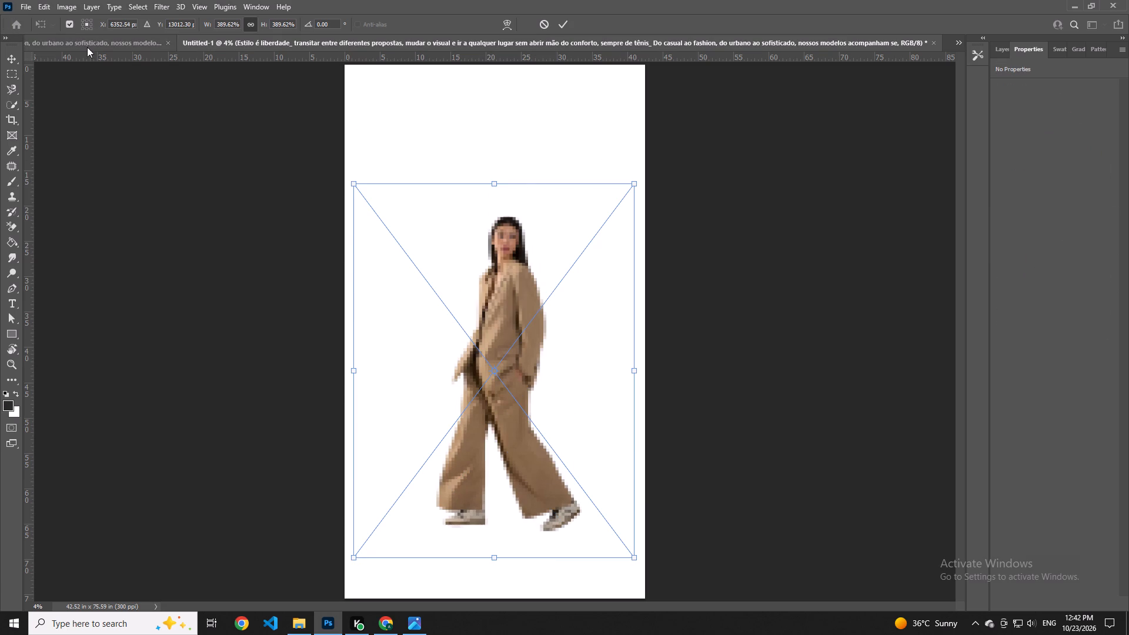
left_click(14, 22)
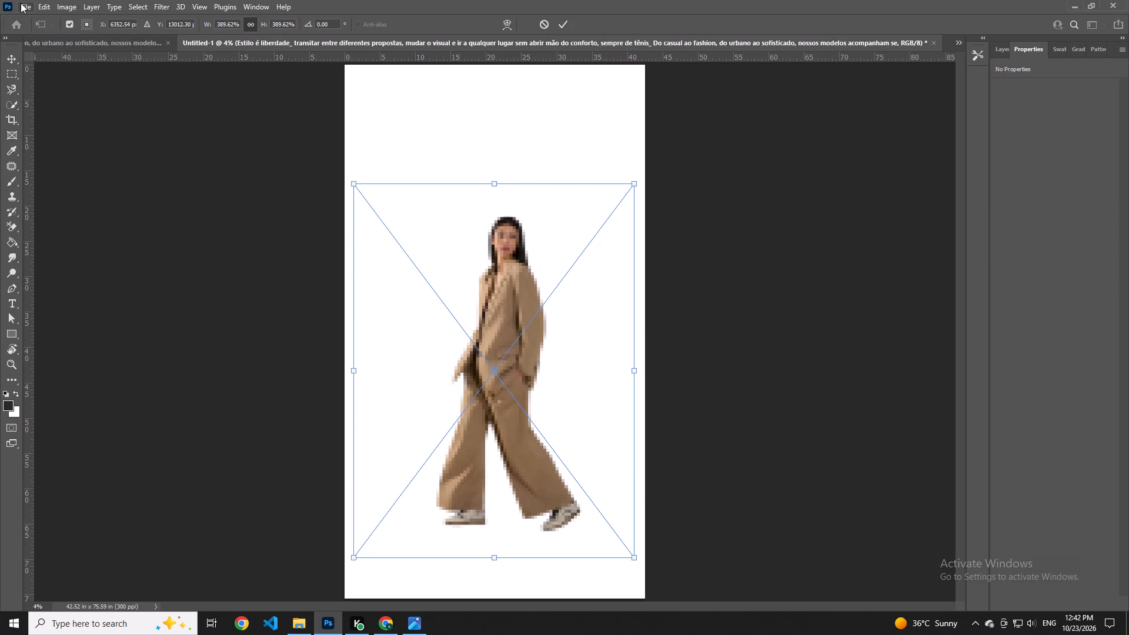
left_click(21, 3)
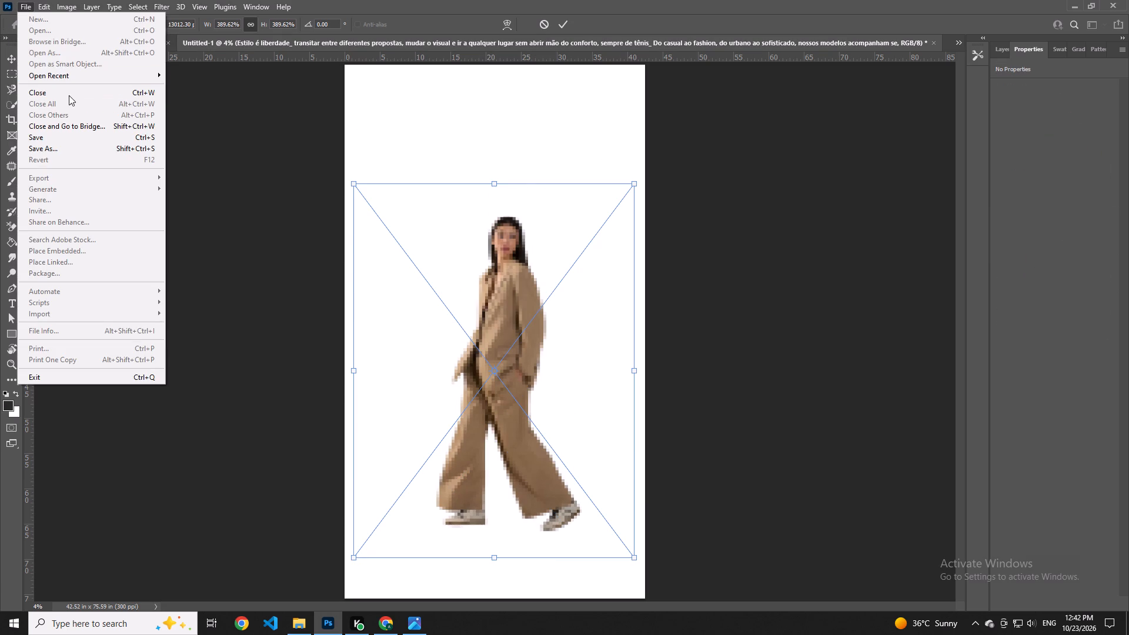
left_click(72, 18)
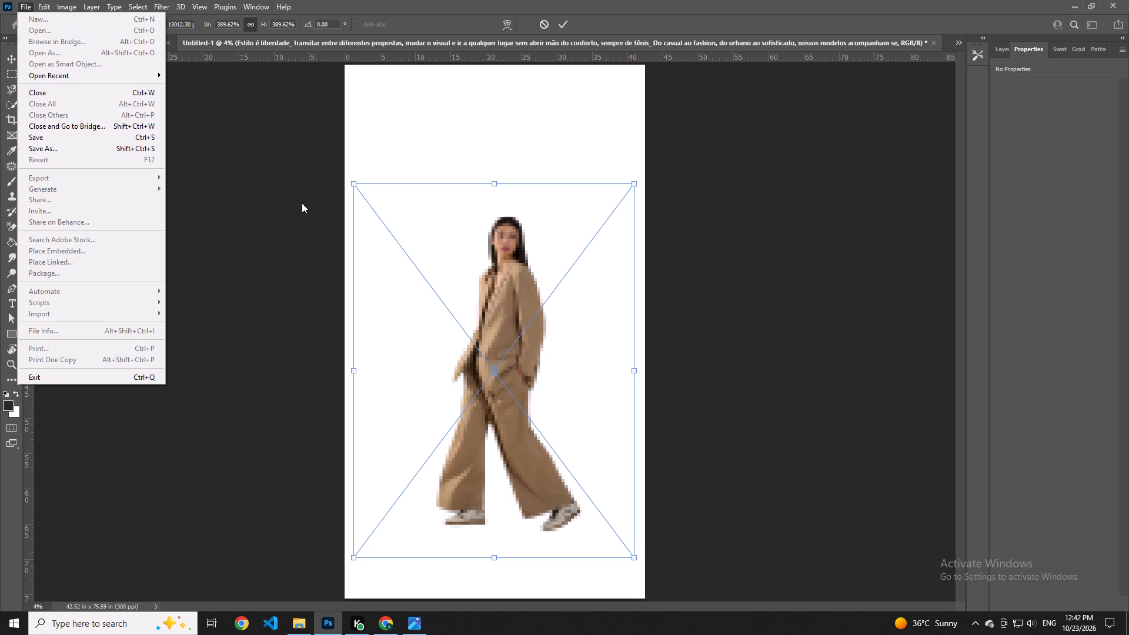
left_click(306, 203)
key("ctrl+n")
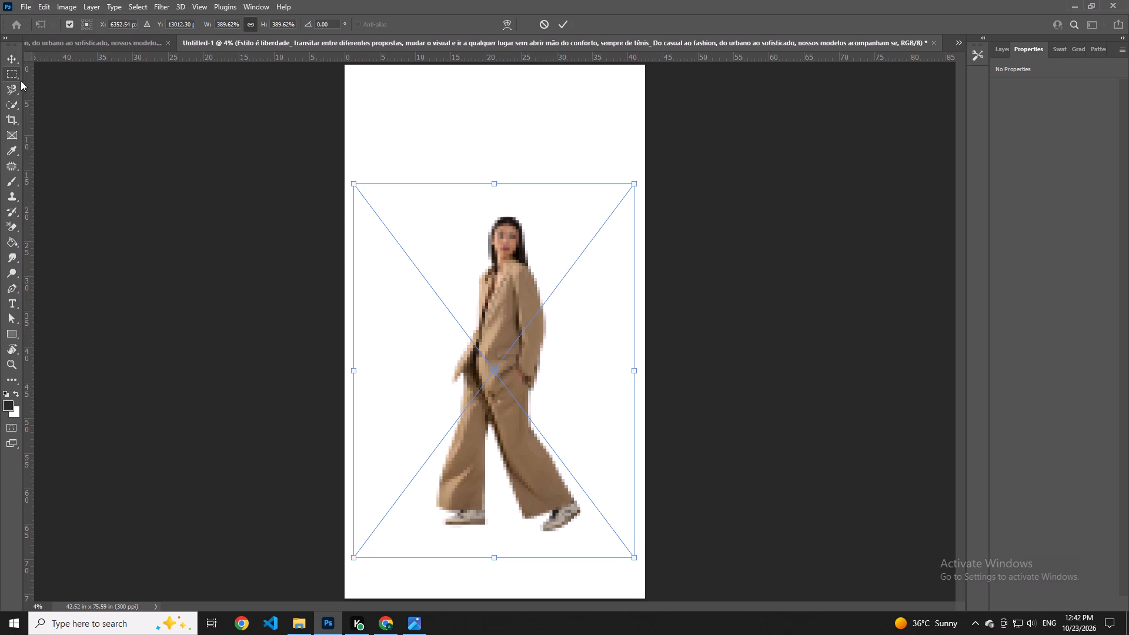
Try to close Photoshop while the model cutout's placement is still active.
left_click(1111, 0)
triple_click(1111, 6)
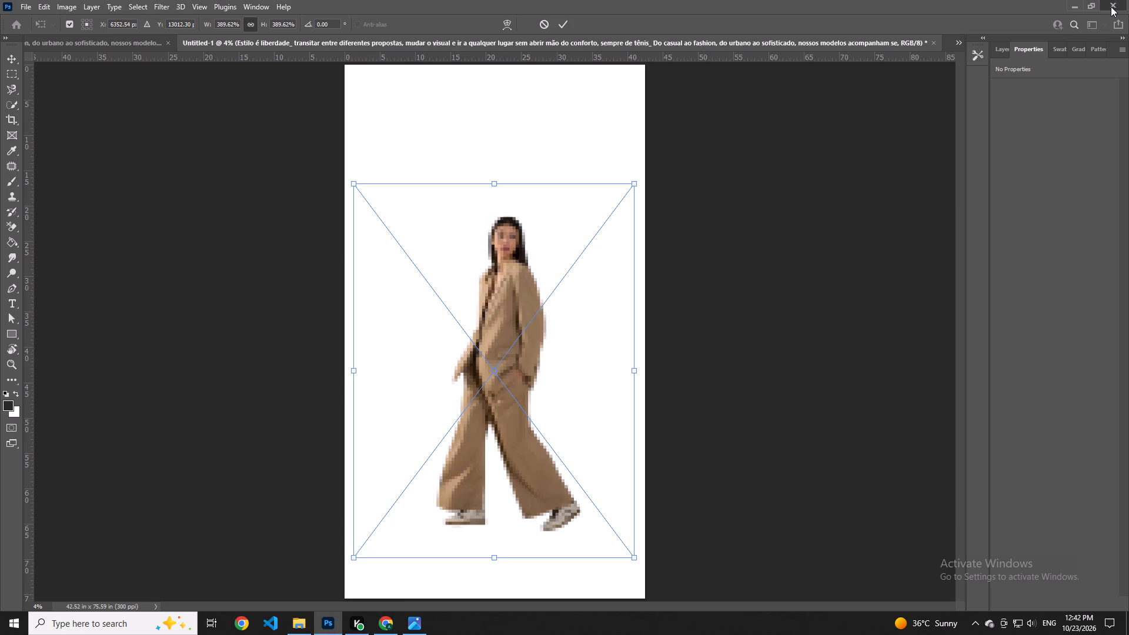
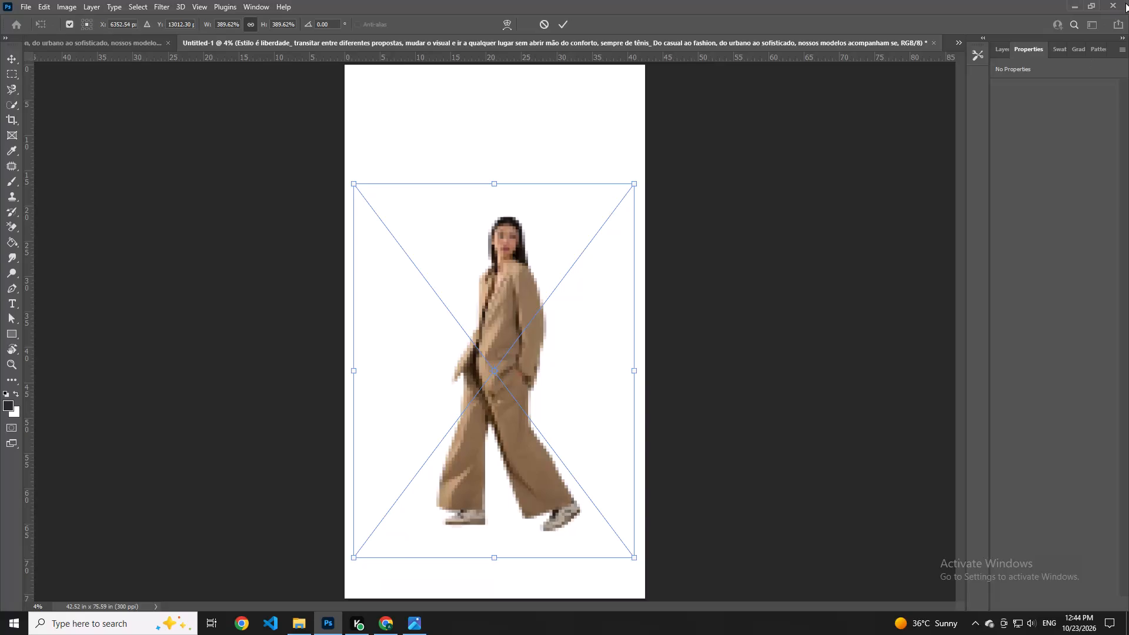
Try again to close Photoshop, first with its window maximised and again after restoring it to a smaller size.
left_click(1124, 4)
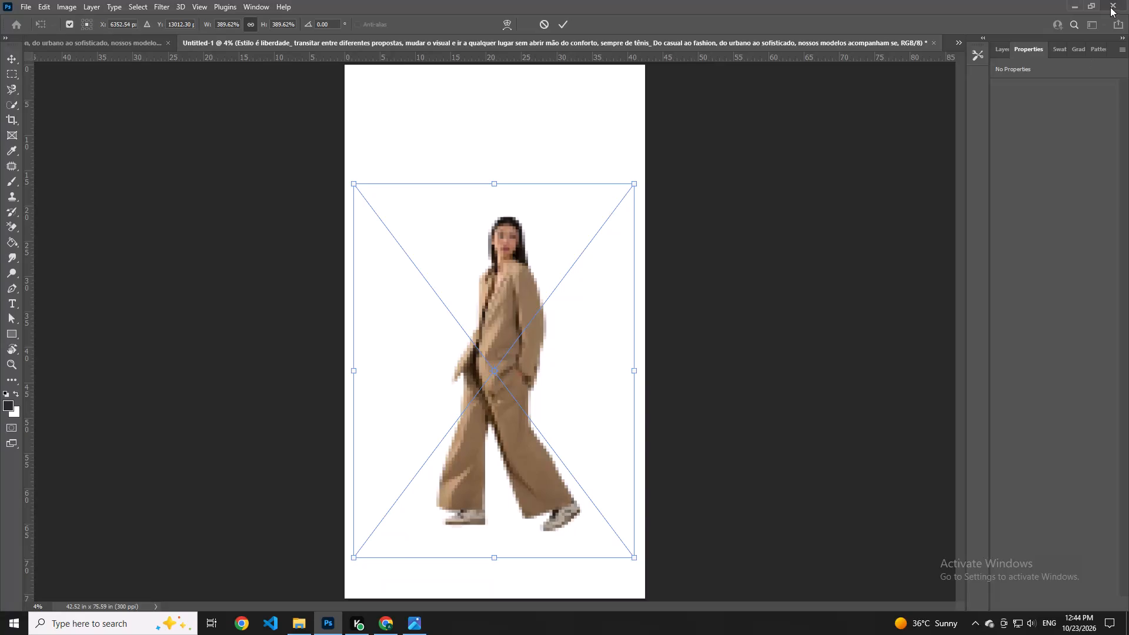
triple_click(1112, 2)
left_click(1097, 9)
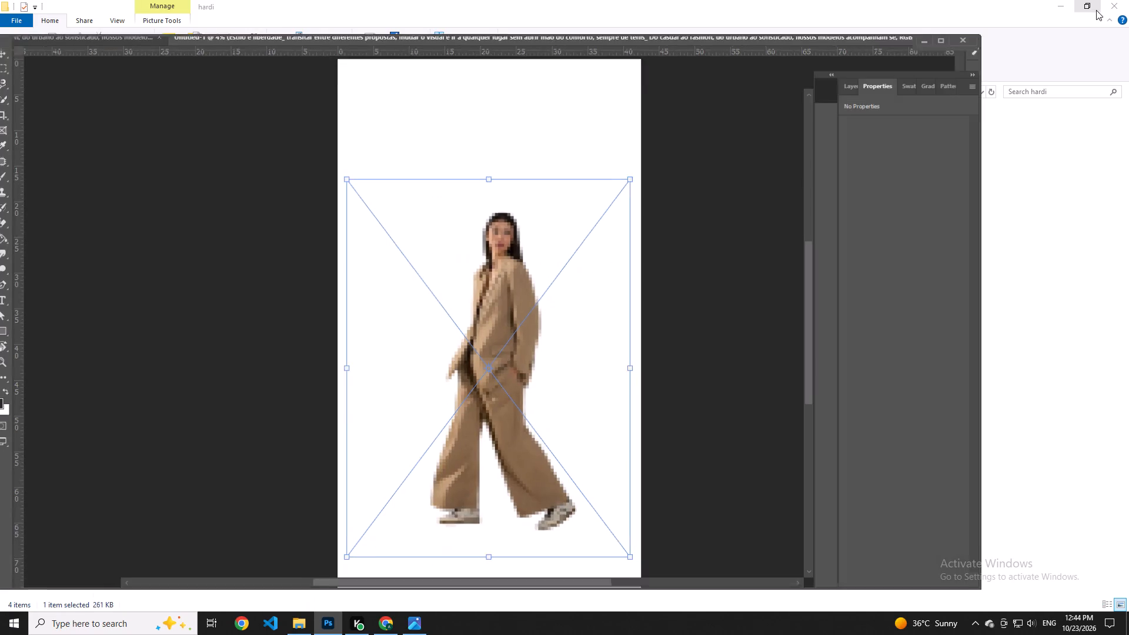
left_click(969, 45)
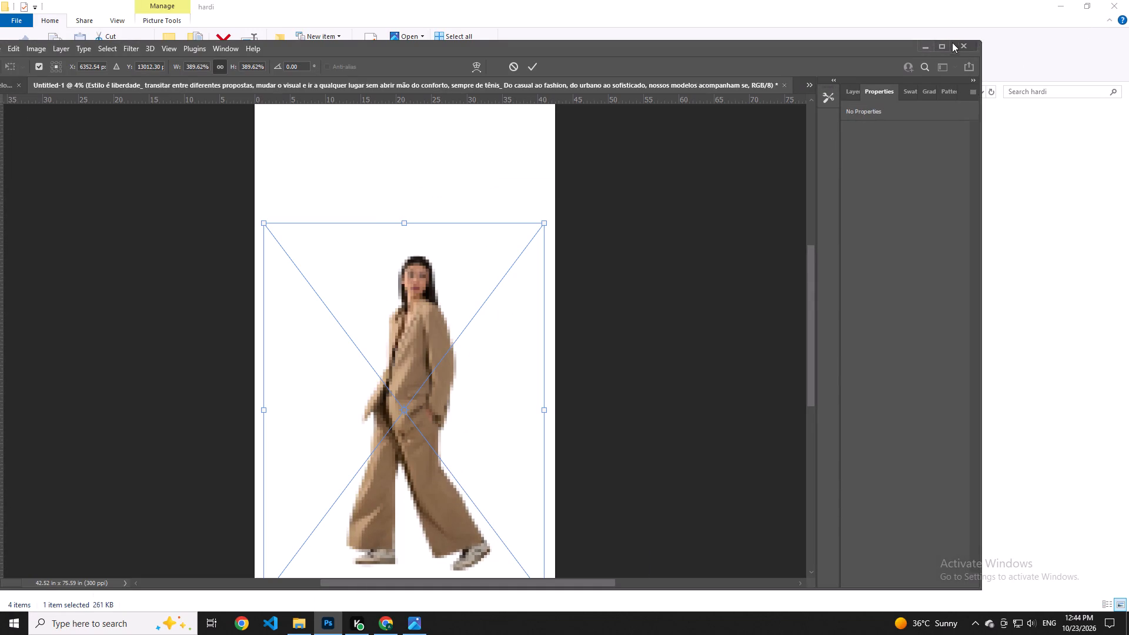
Minimise the Photoshop window to return to the hardi folder in File Explorer.
left_click(928, 46)
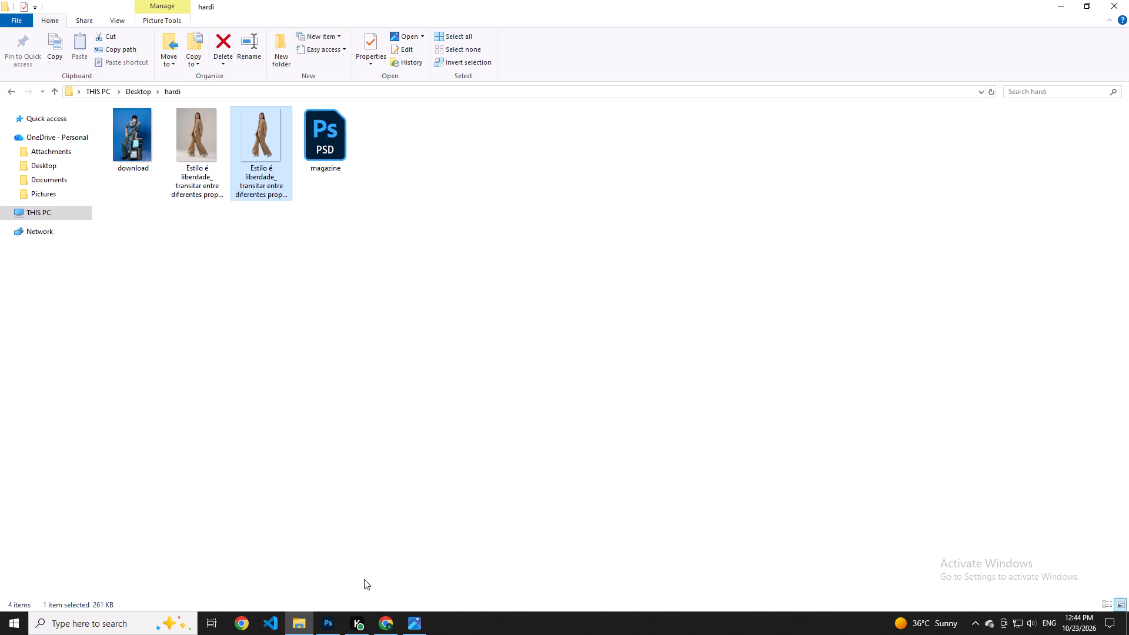
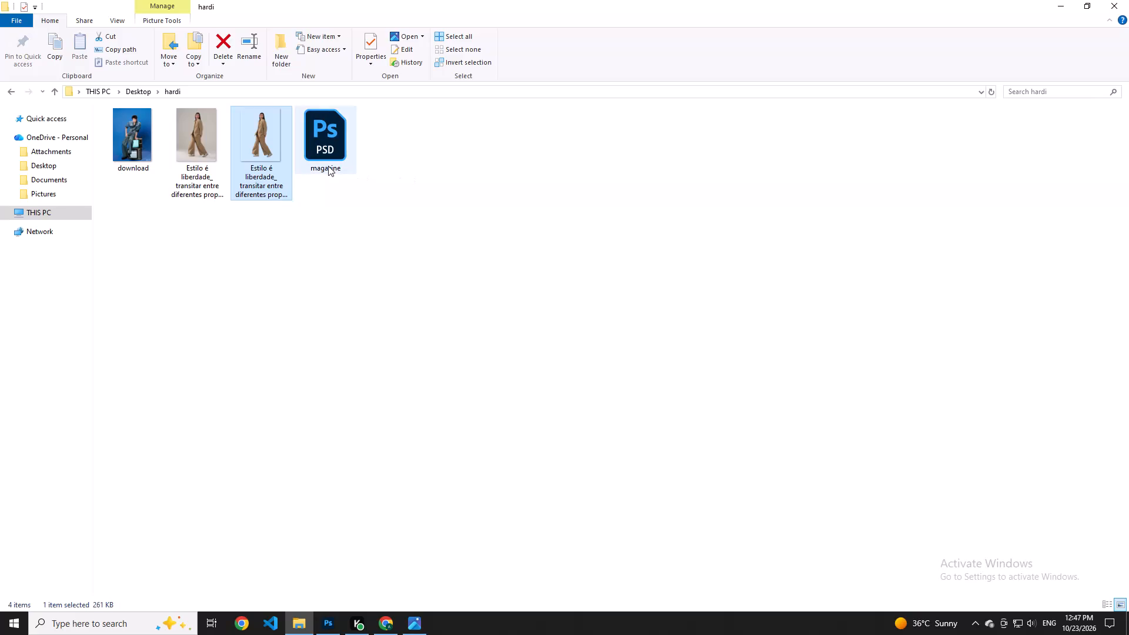
Open the magazine PSD file from the hardi folder in Photoshop and maximise the Photoshop window.
double_click(328, 166)
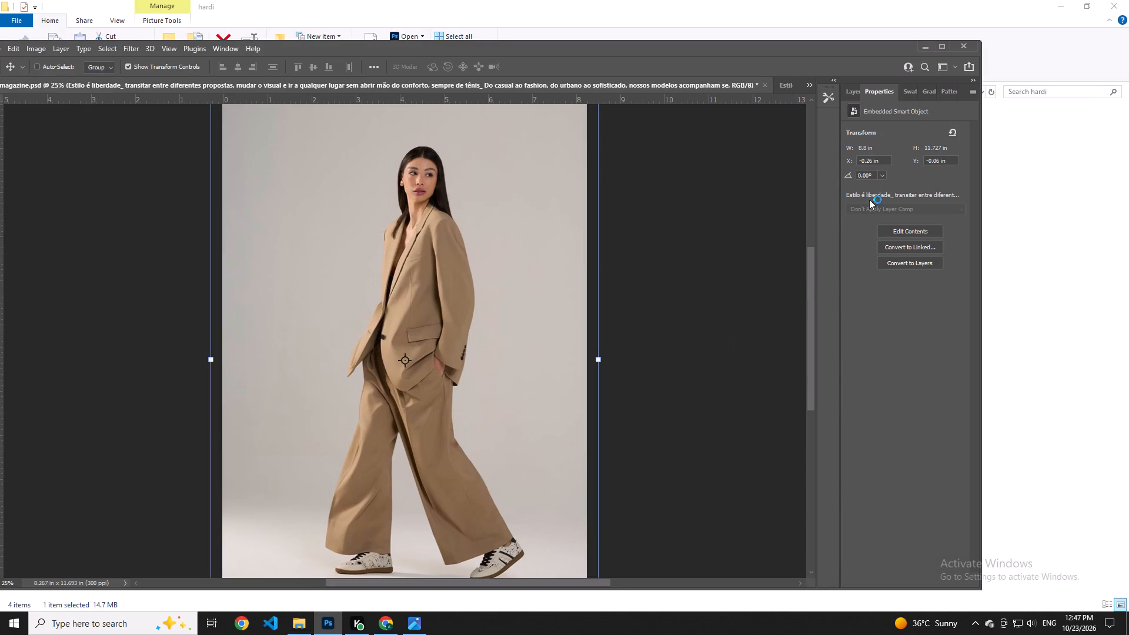
left_click(943, 43)
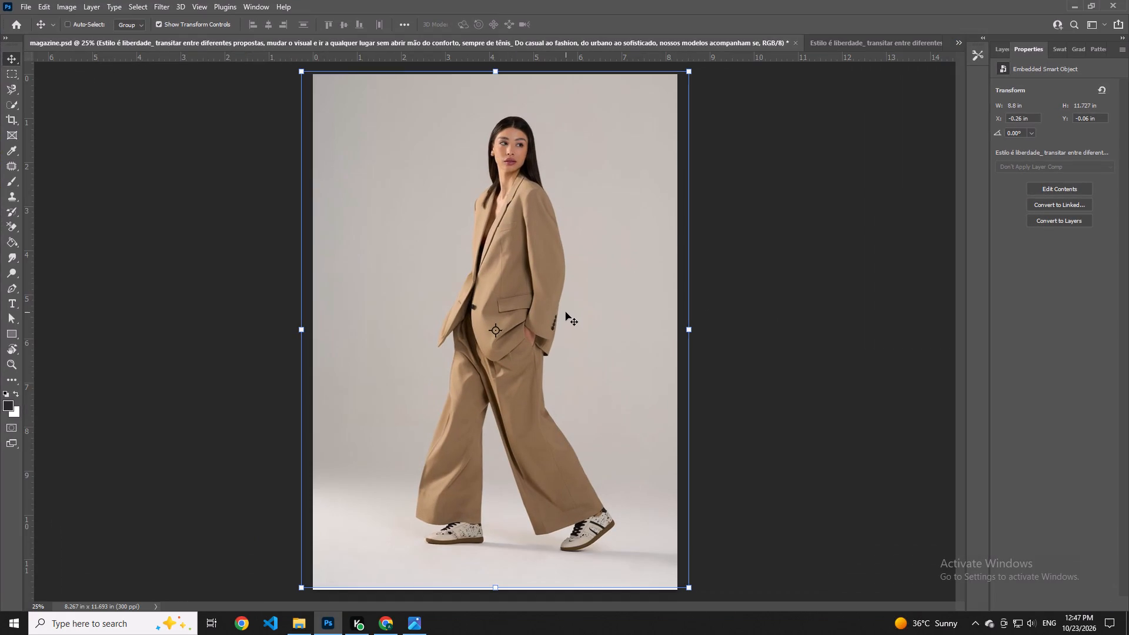